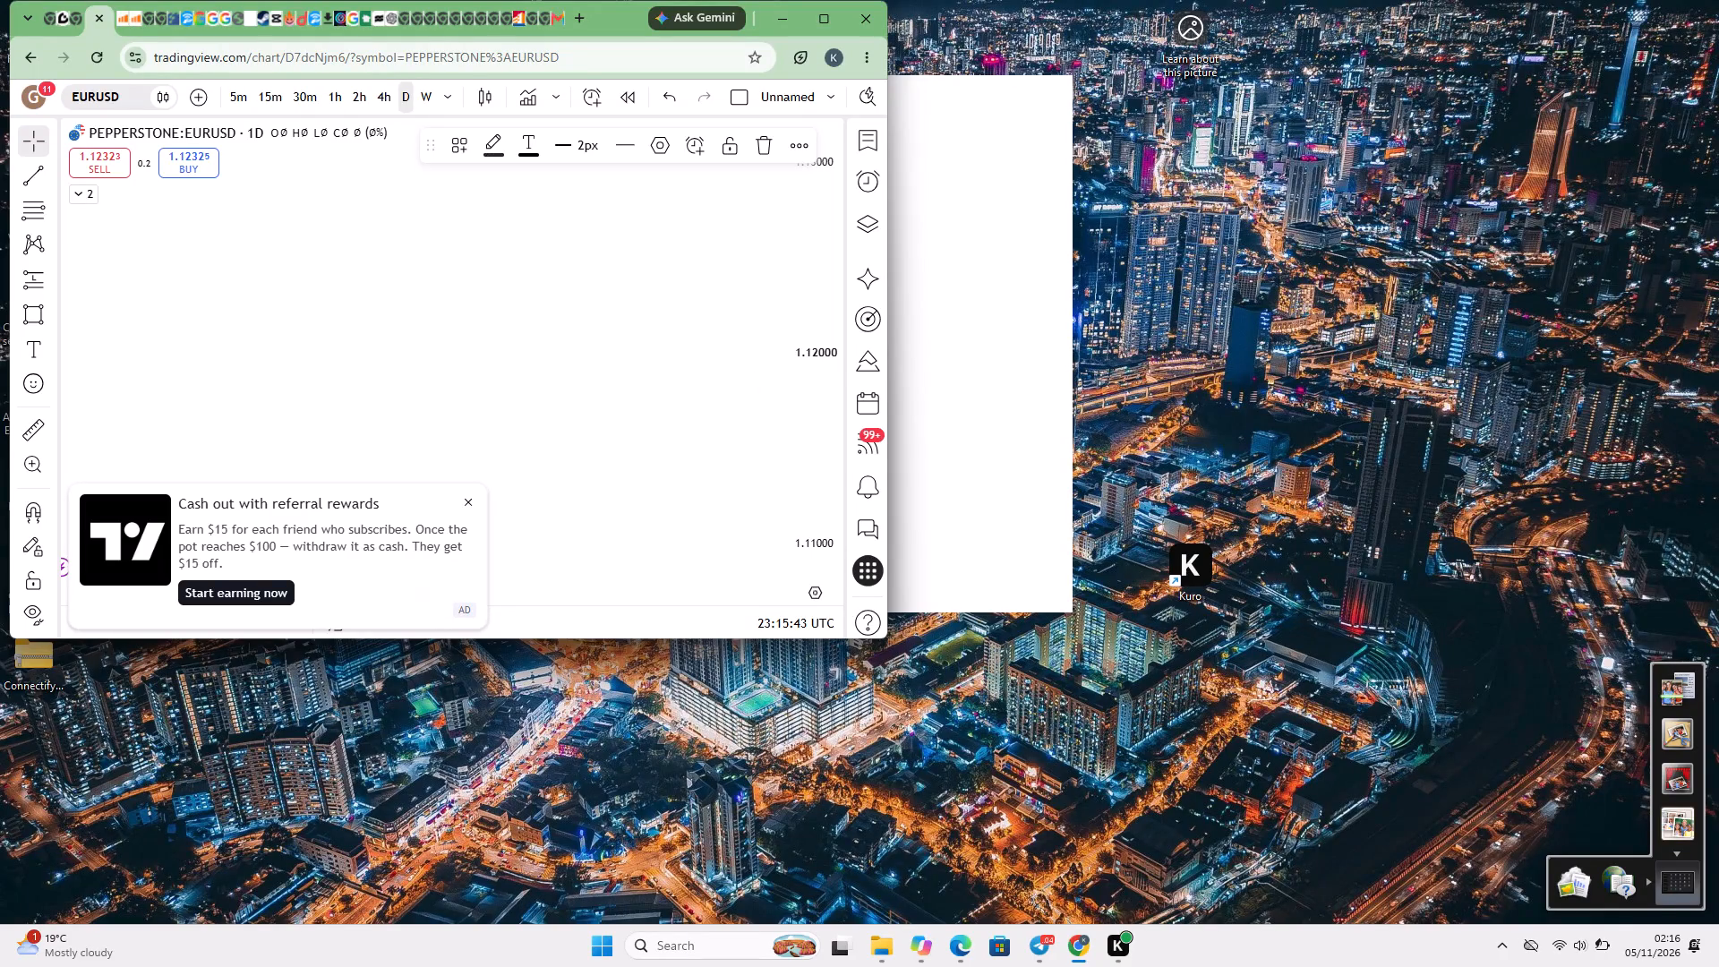
# Maximize the browser window showing the EURUSD daily chart.
pyautogui.click(818, 19)
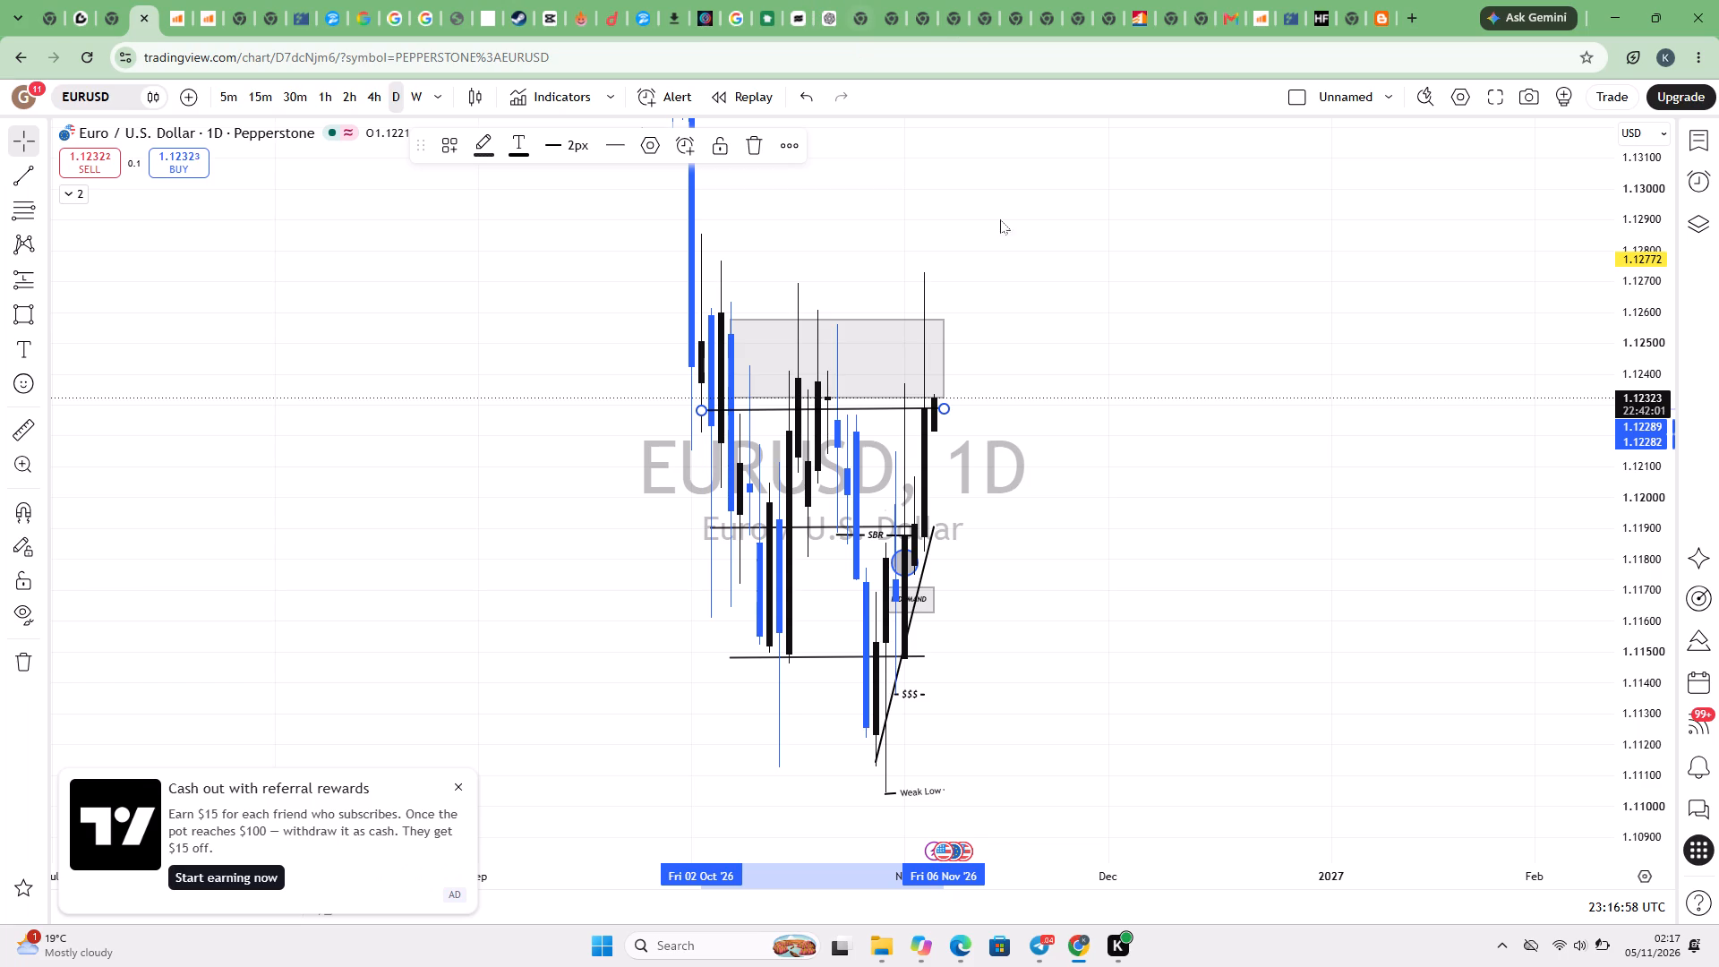
# Select the grey rectangle zone drawn over the recent highs on the EURUSD daily chart.
pyautogui.click(937, 315)
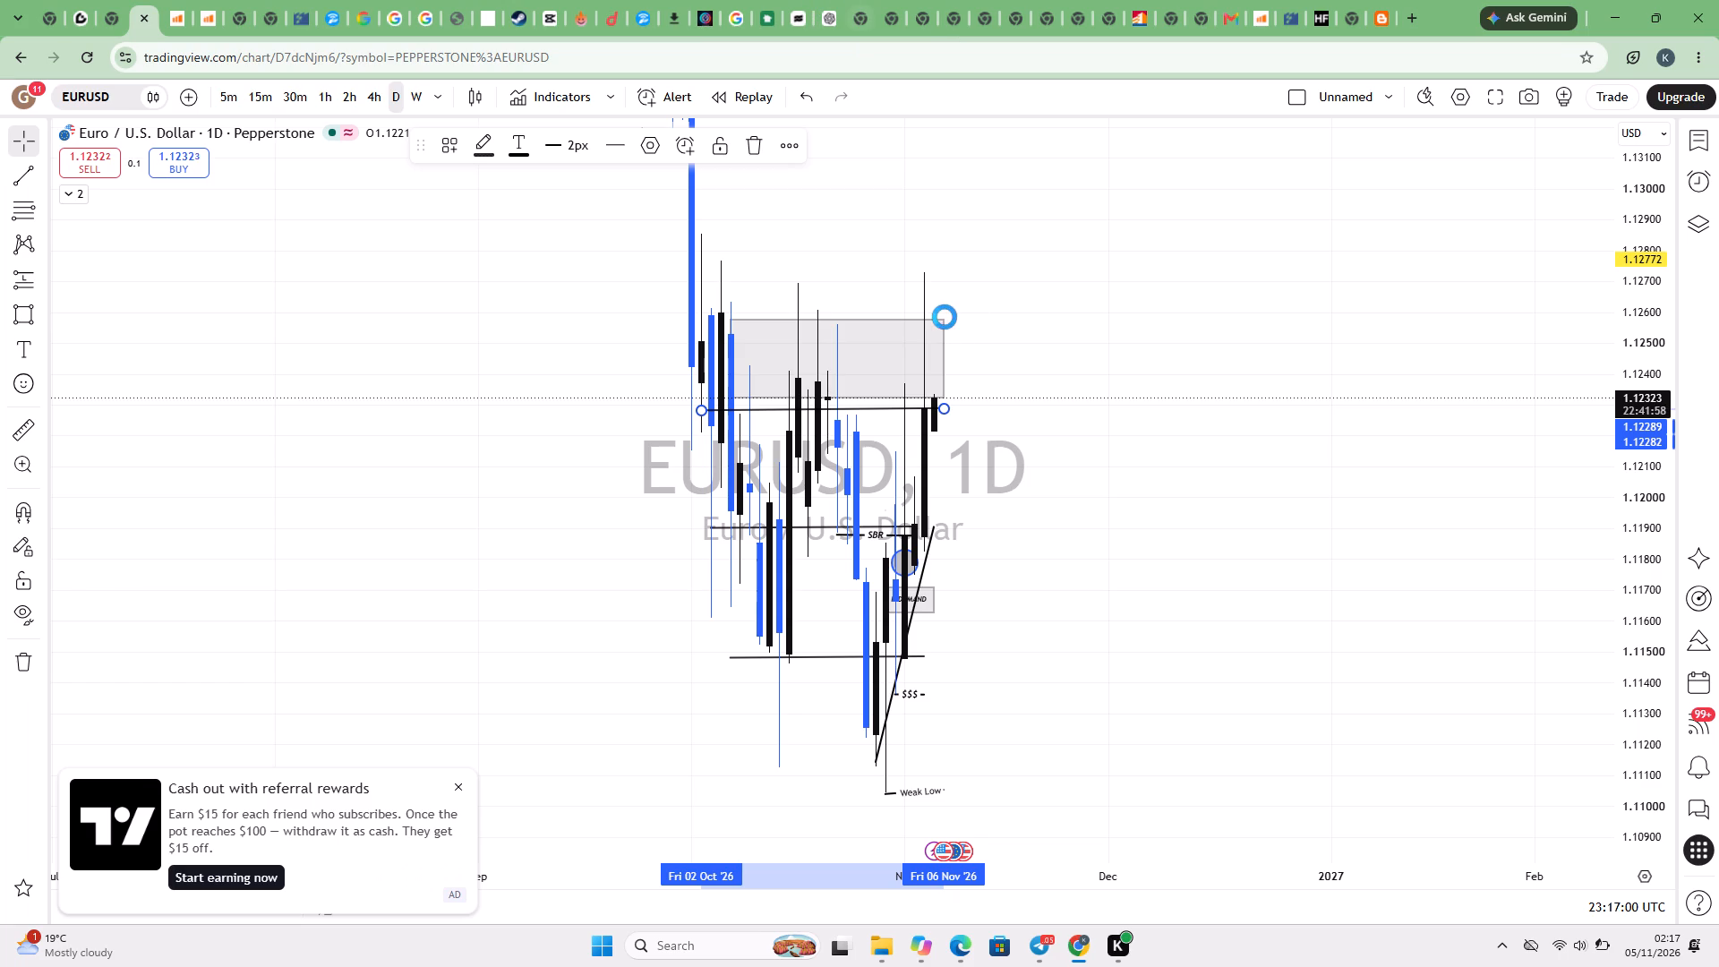
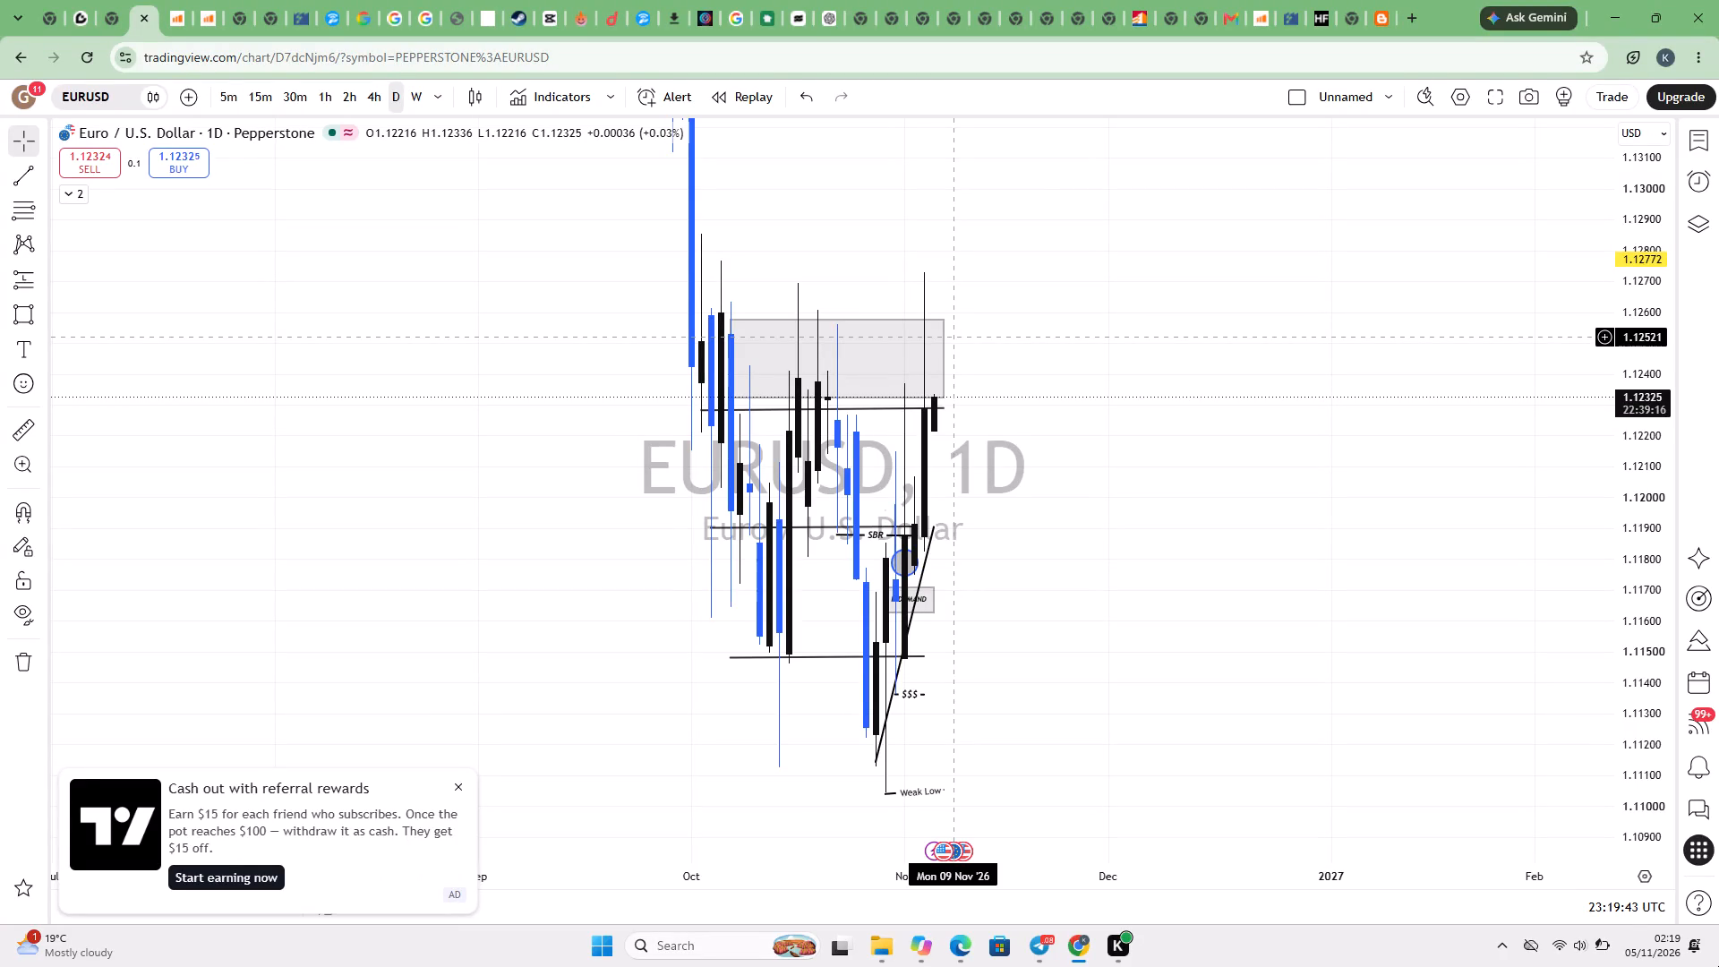
# Remove the grey rectangle zone drawn over the recent highs on the EURUSD daily chart.
pyautogui.click(945, 323)
pyautogui.rightClick(945, 323)
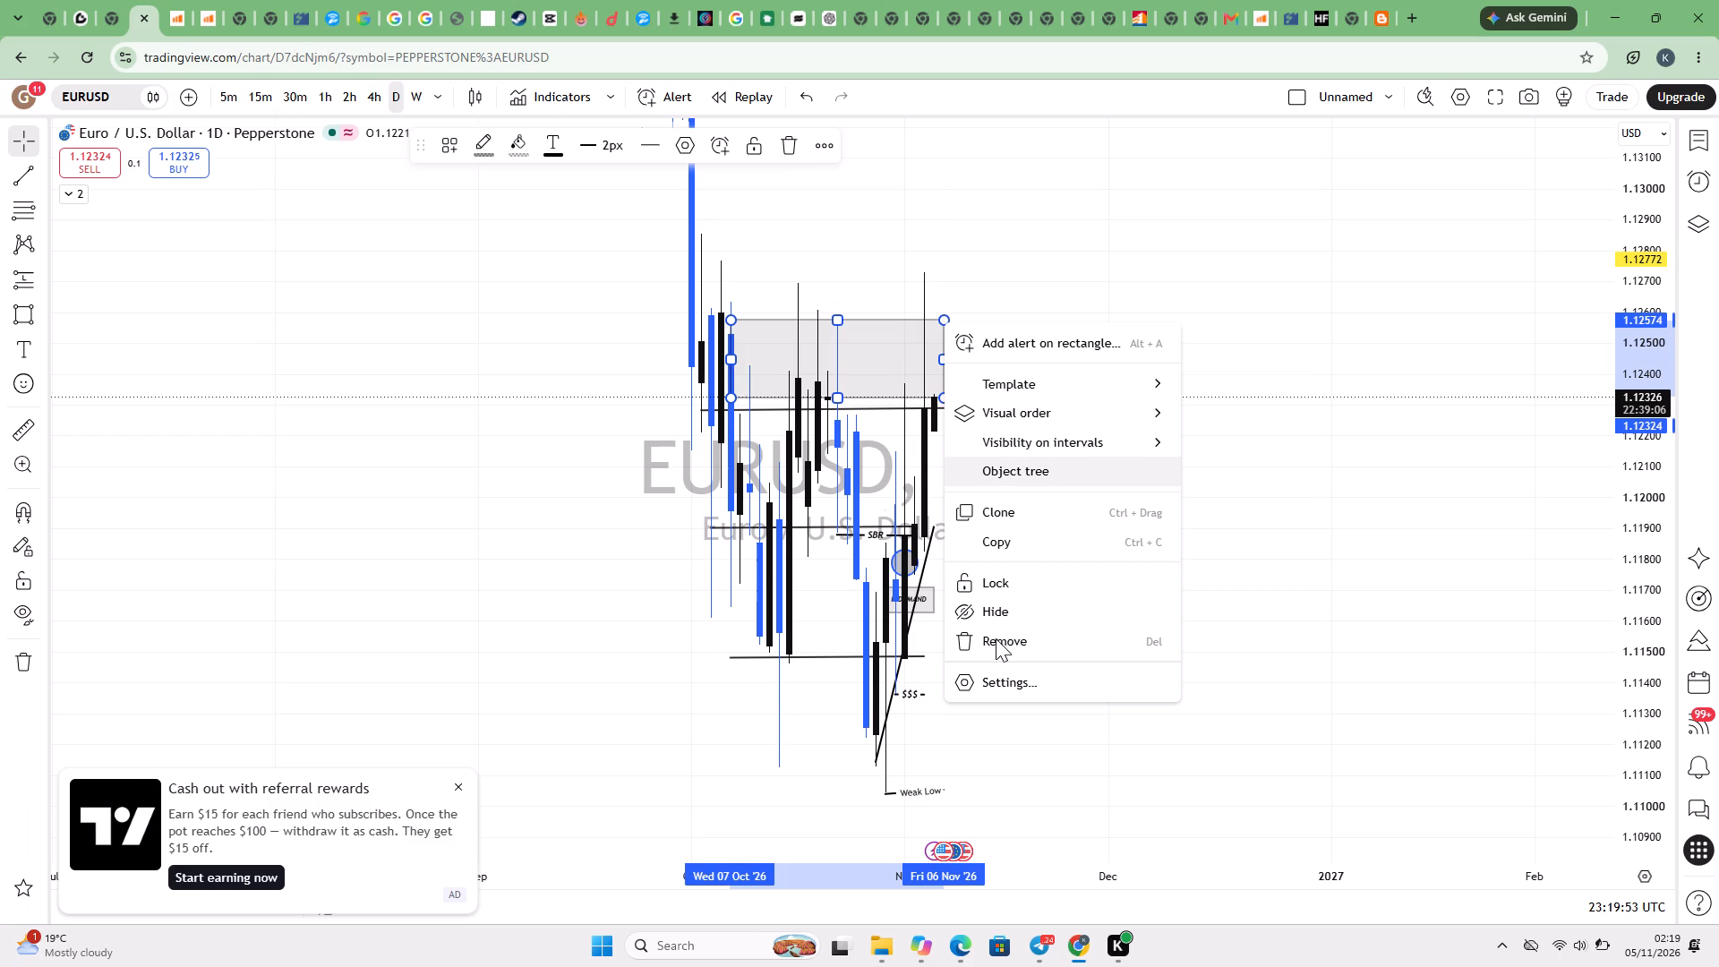
pyautogui.click(1026, 645)
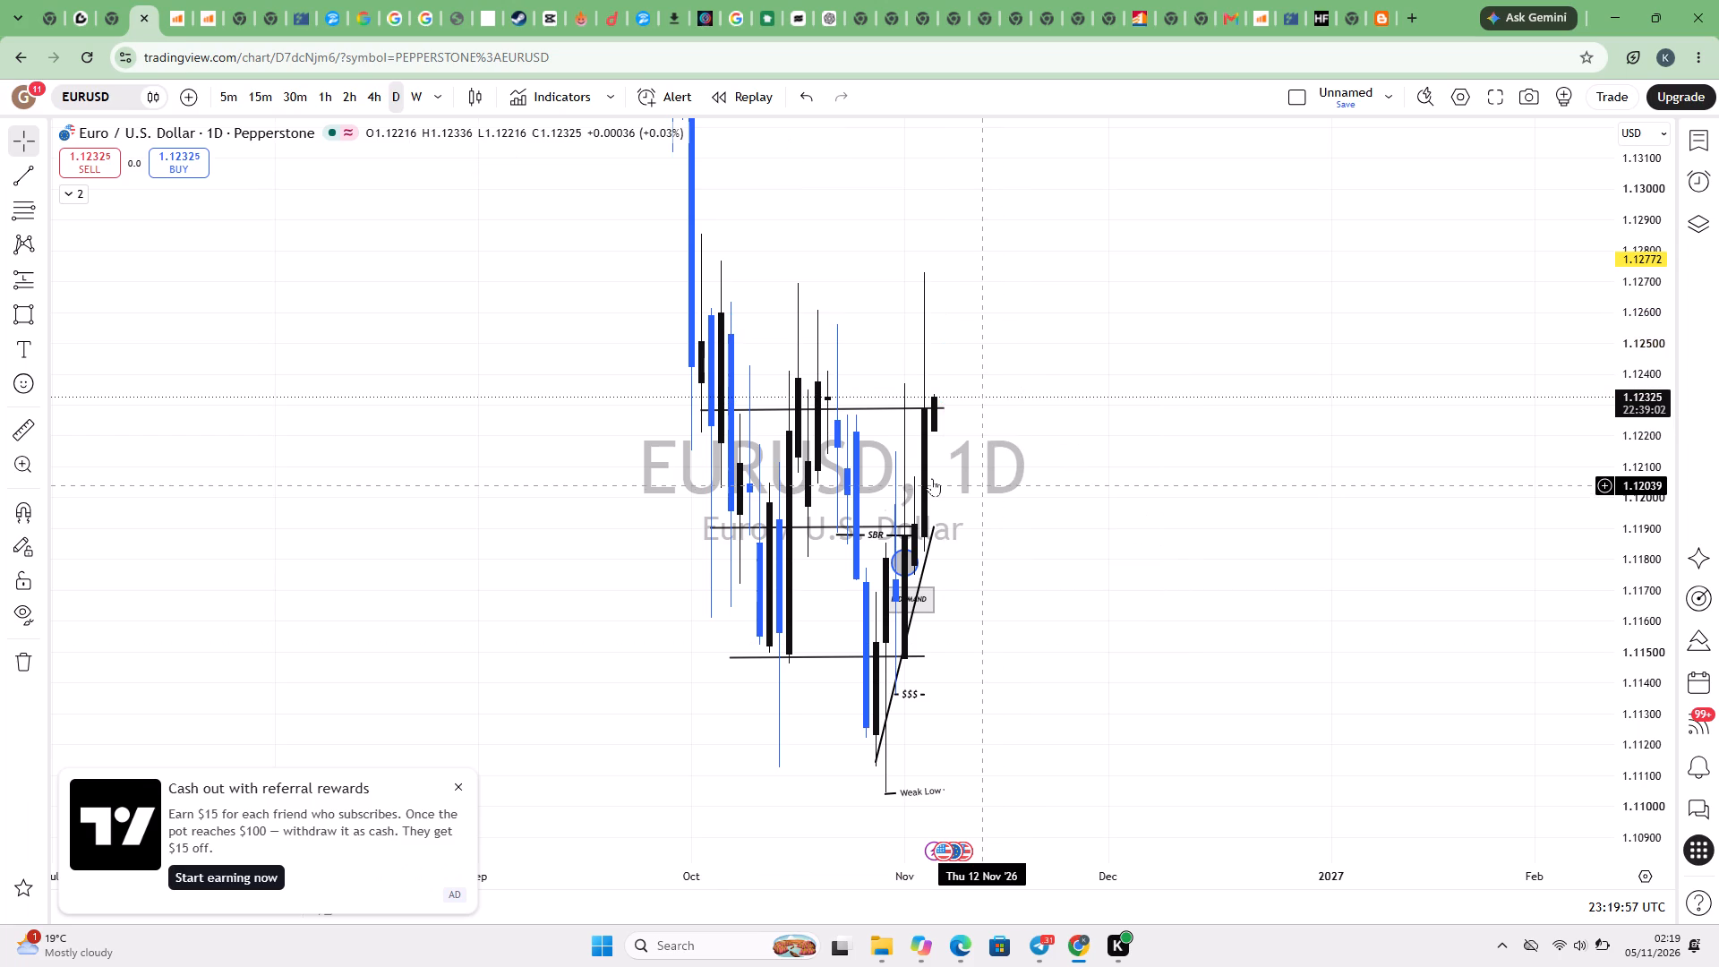
# Switch the EURUSD chart from the daily to the 4h timeframe.
pyautogui.scroll(-1, 1048, 515)
pyautogui.scroll(1, 1042, 512)
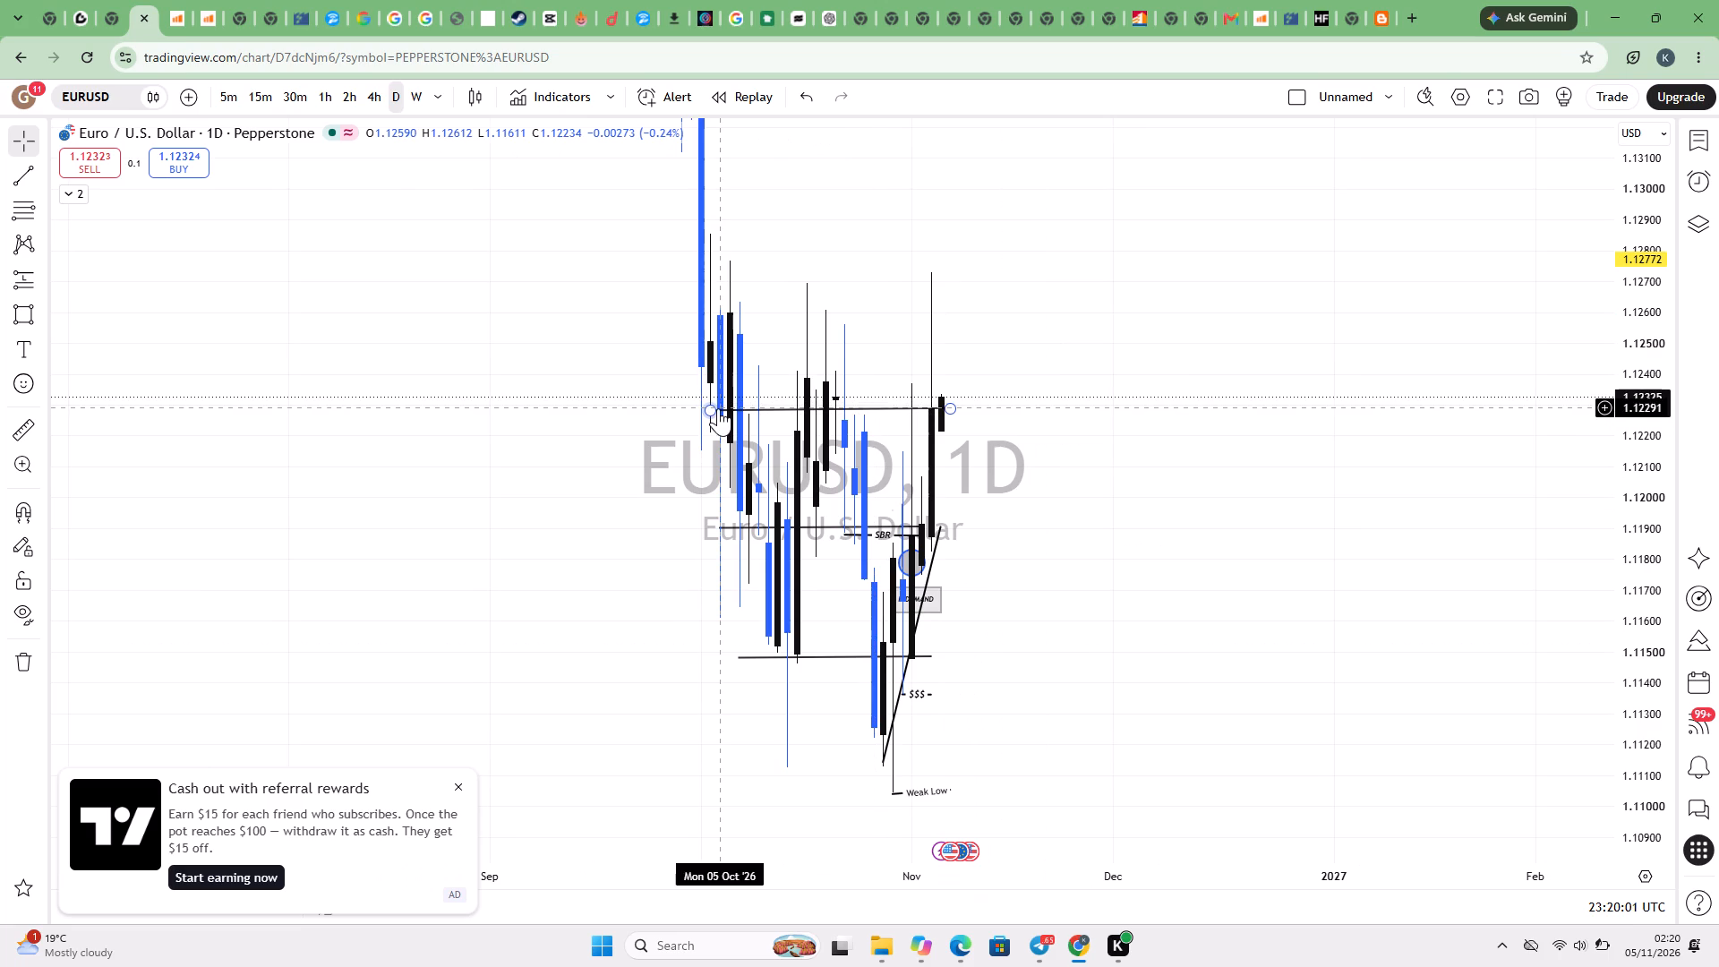
pyautogui.click(372, 96)
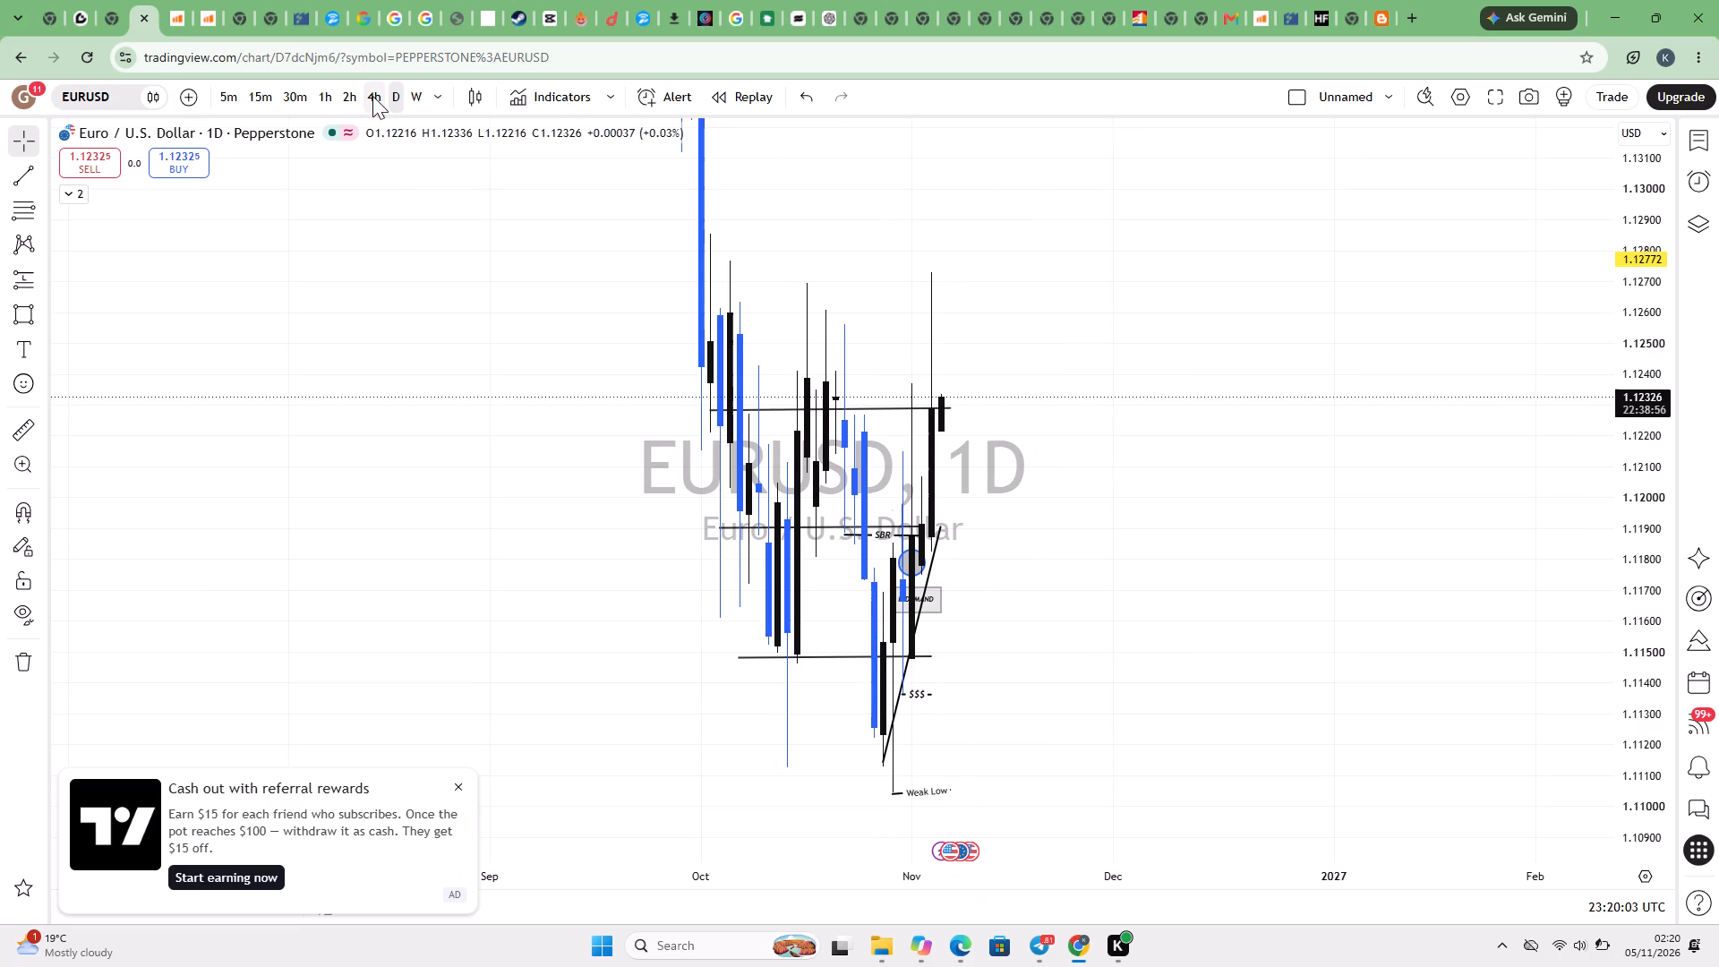
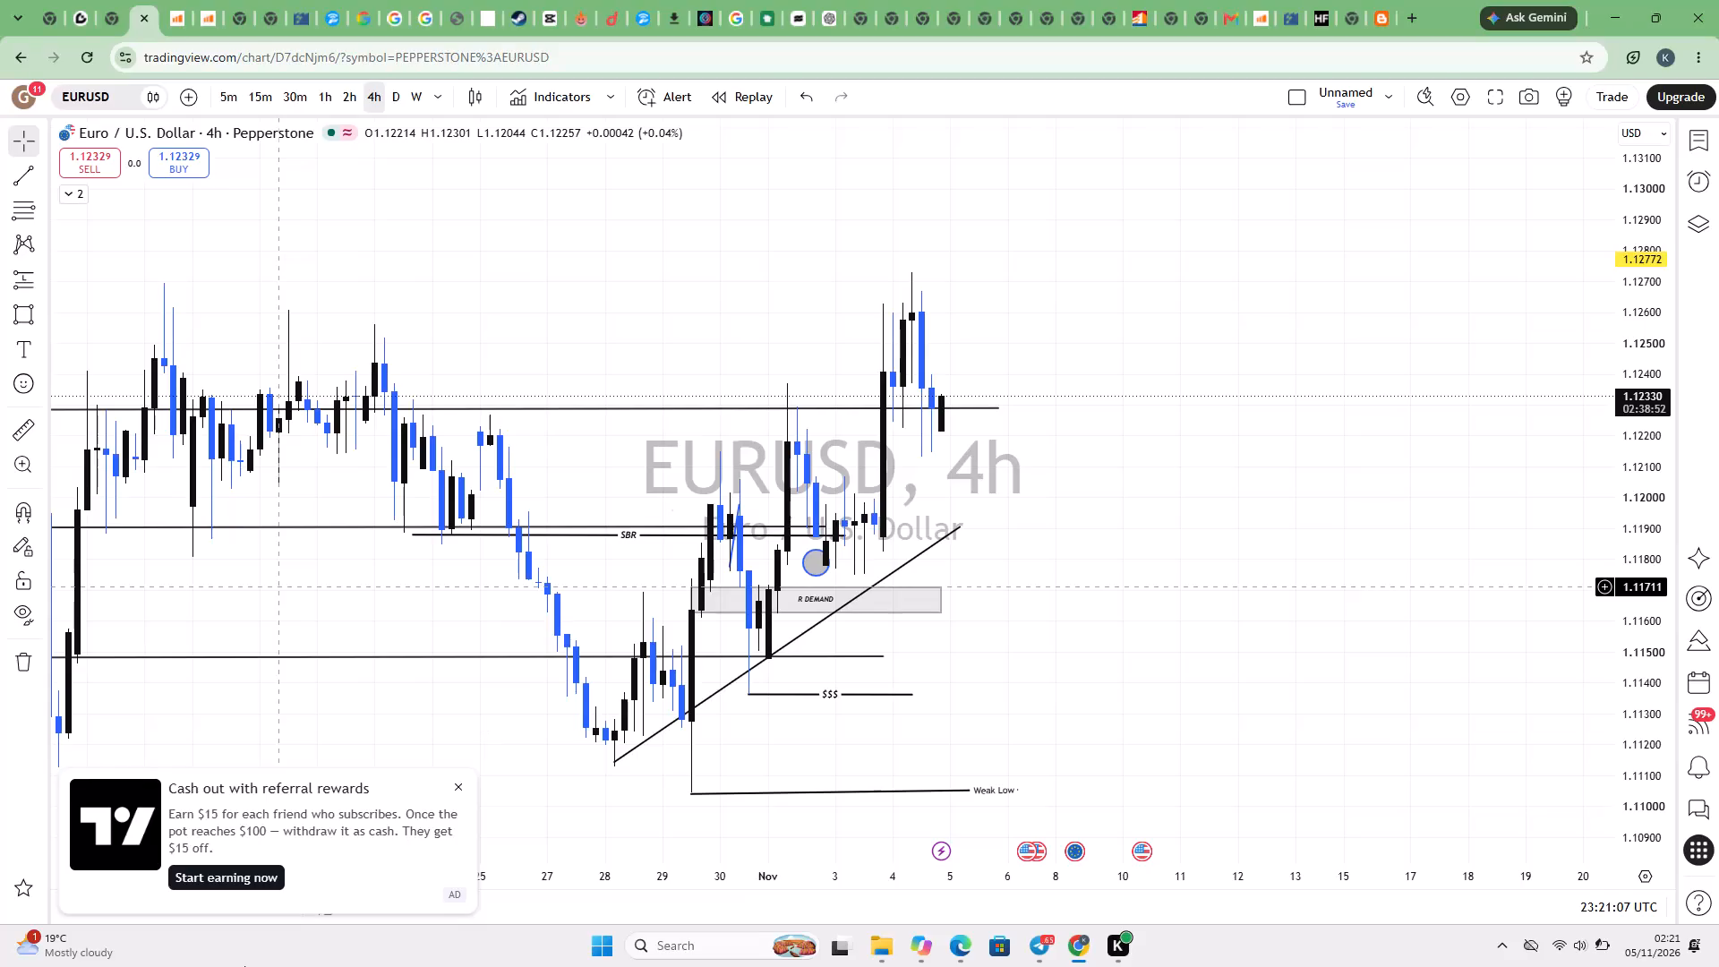
# Examine the wider EURUSD 4h price history around the drawn horizontal levels, trendline and R DEMAND zone.
pyautogui.scroll(-2, 999, 591)
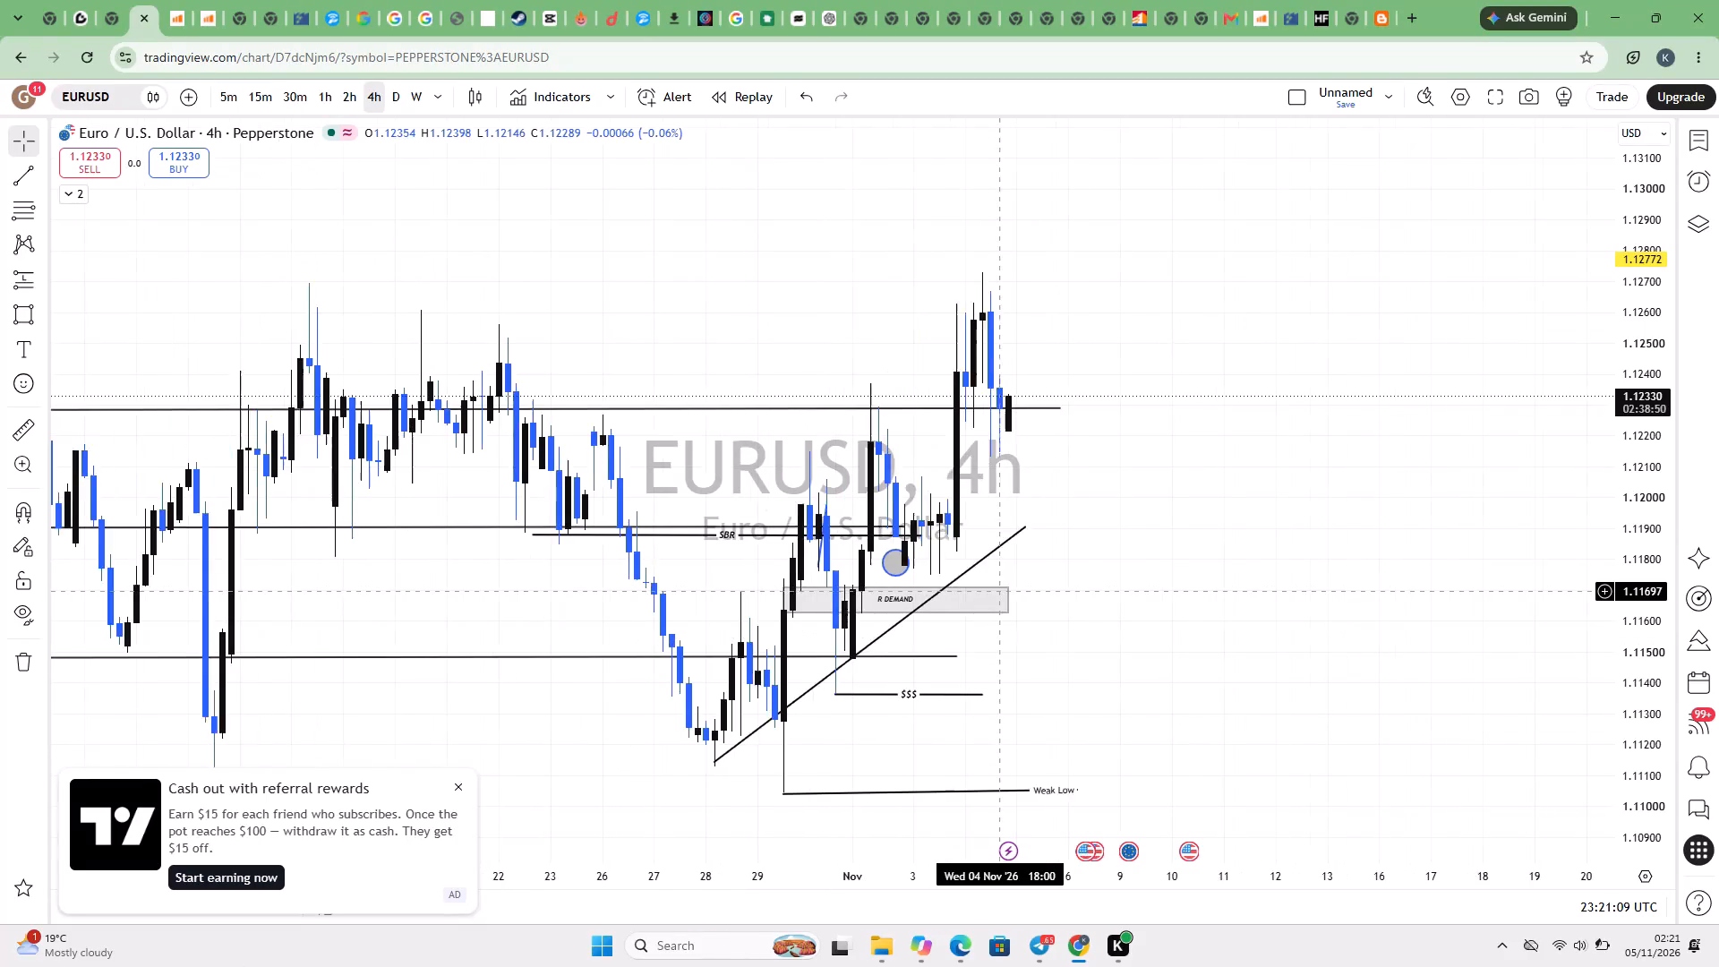
pyautogui.scroll(-3, 999, 591)
pyautogui.scroll(1, 999, 591)
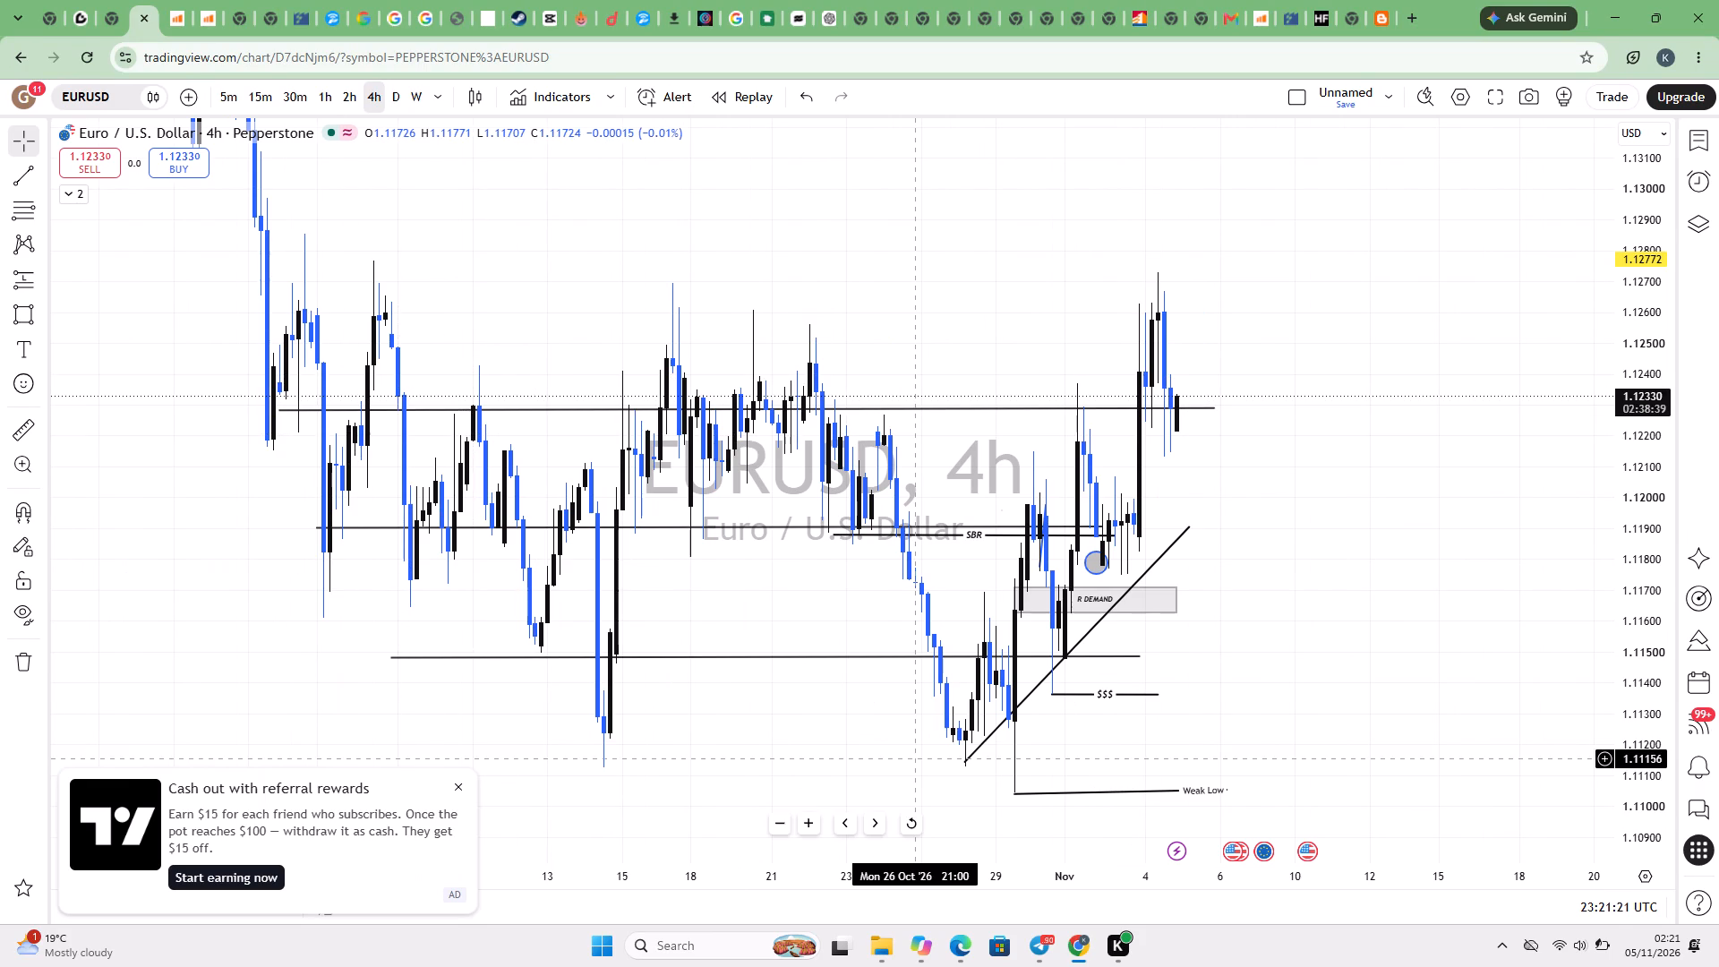
pyautogui.moveTo(774, 732); pyautogui.dragTo(629, 729)
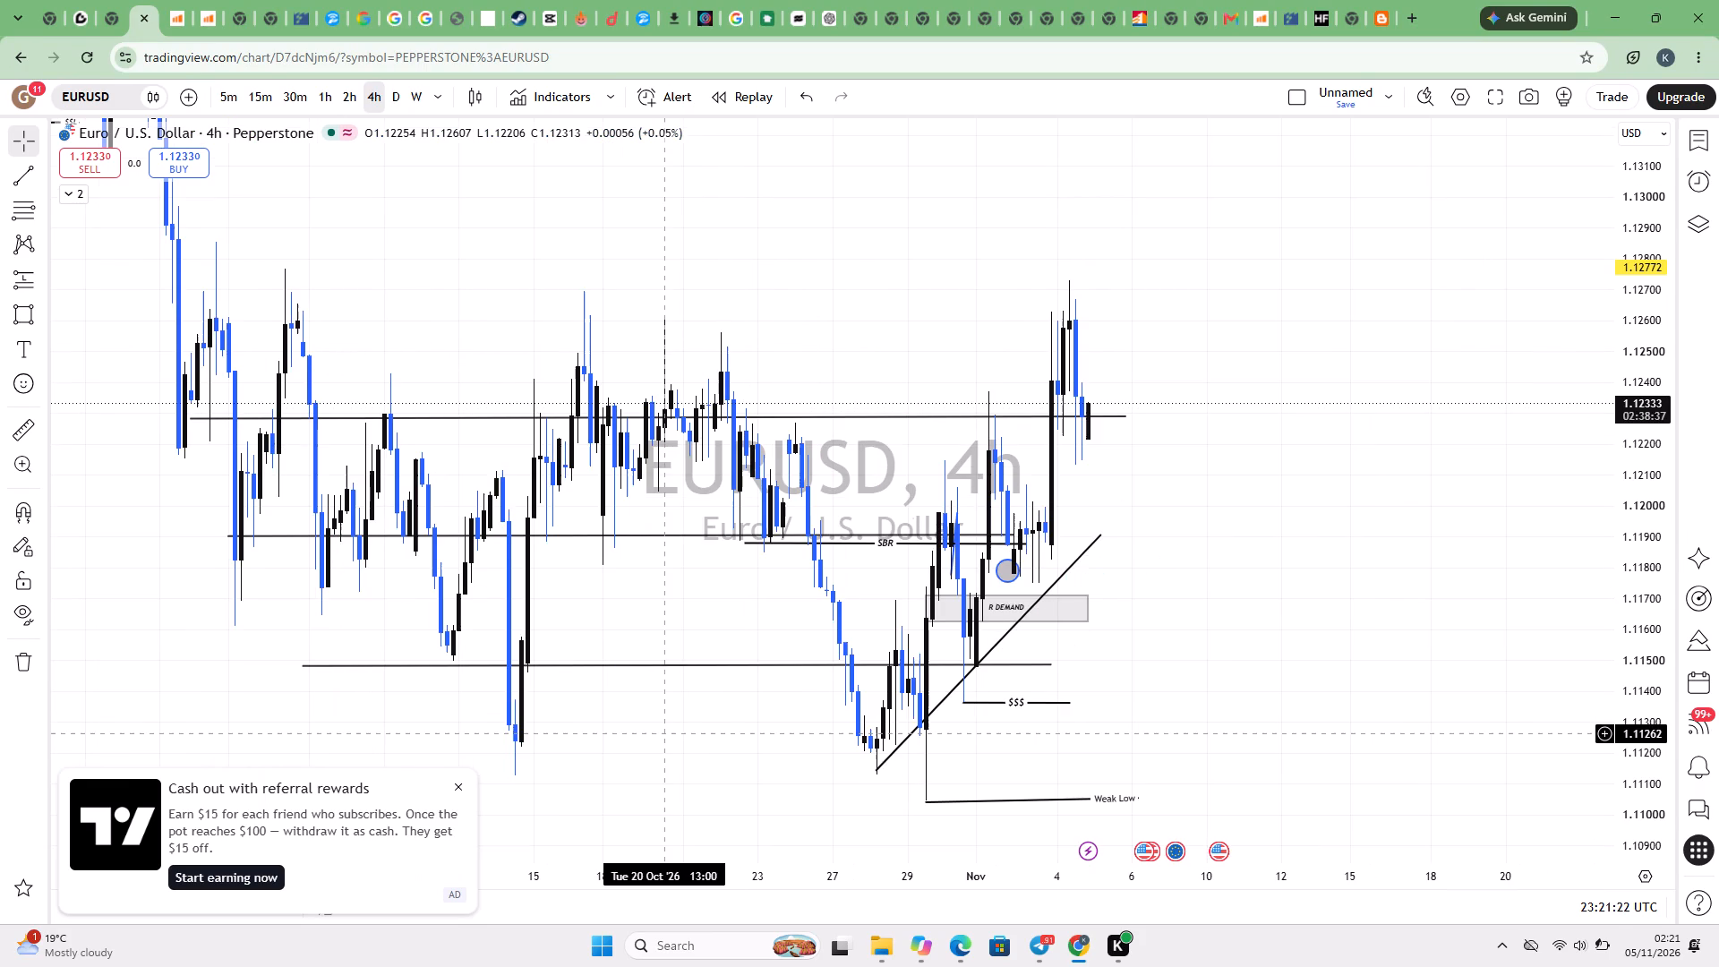
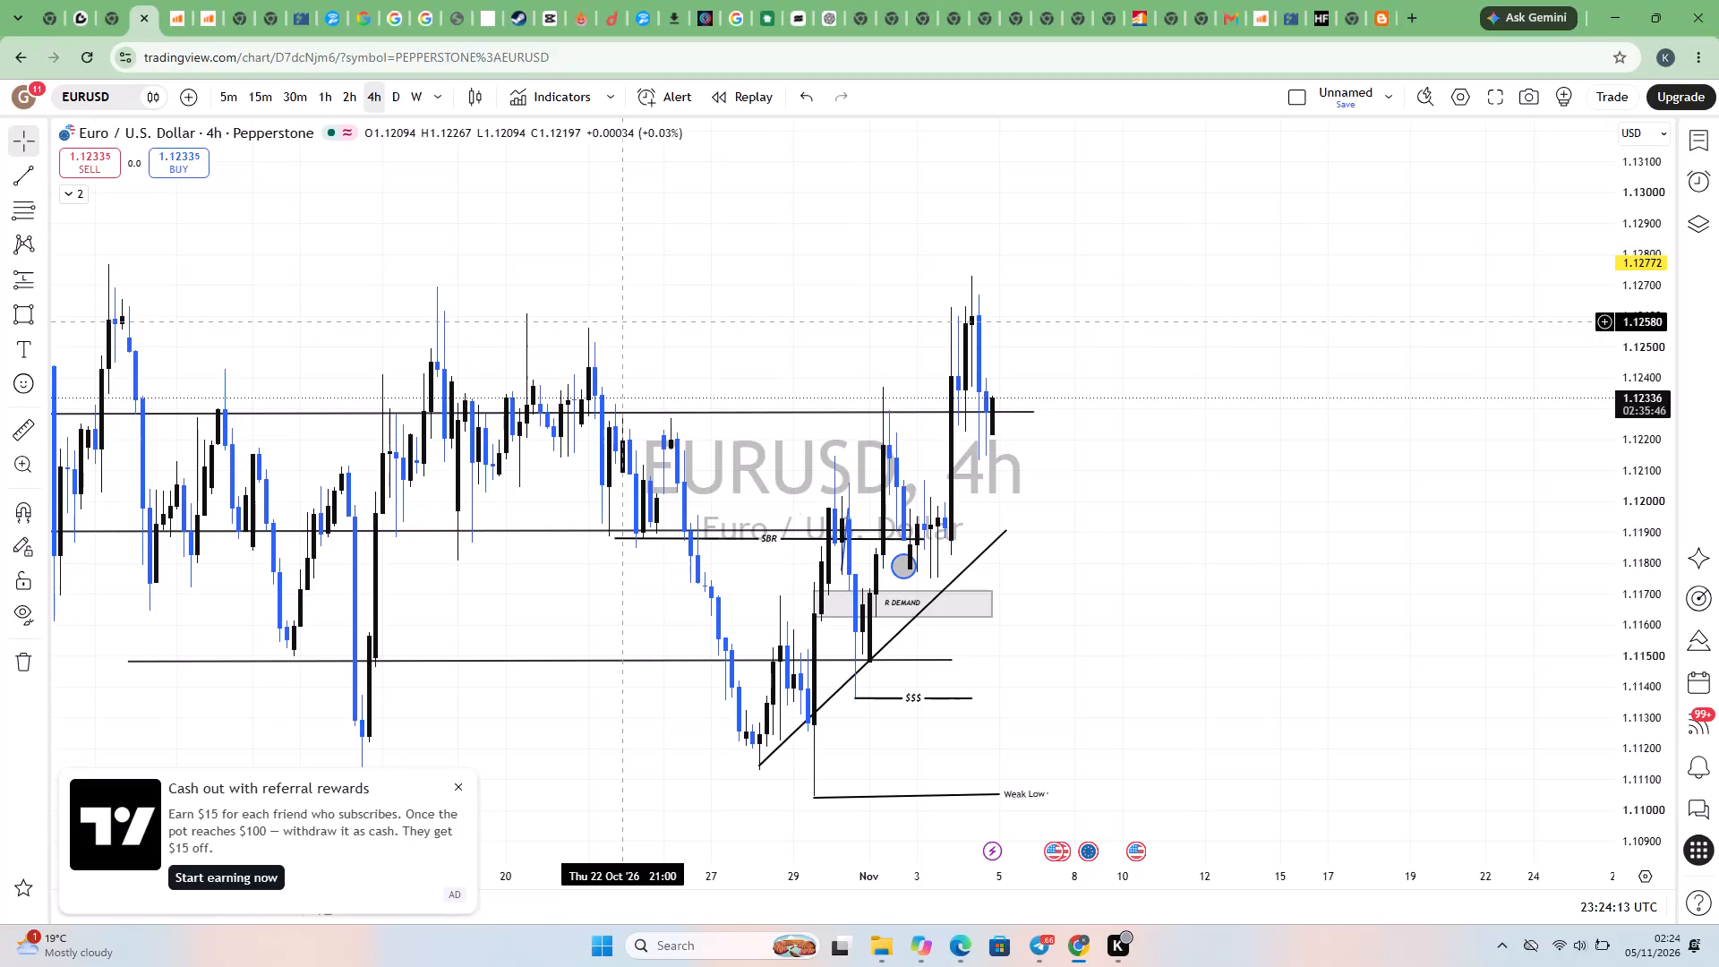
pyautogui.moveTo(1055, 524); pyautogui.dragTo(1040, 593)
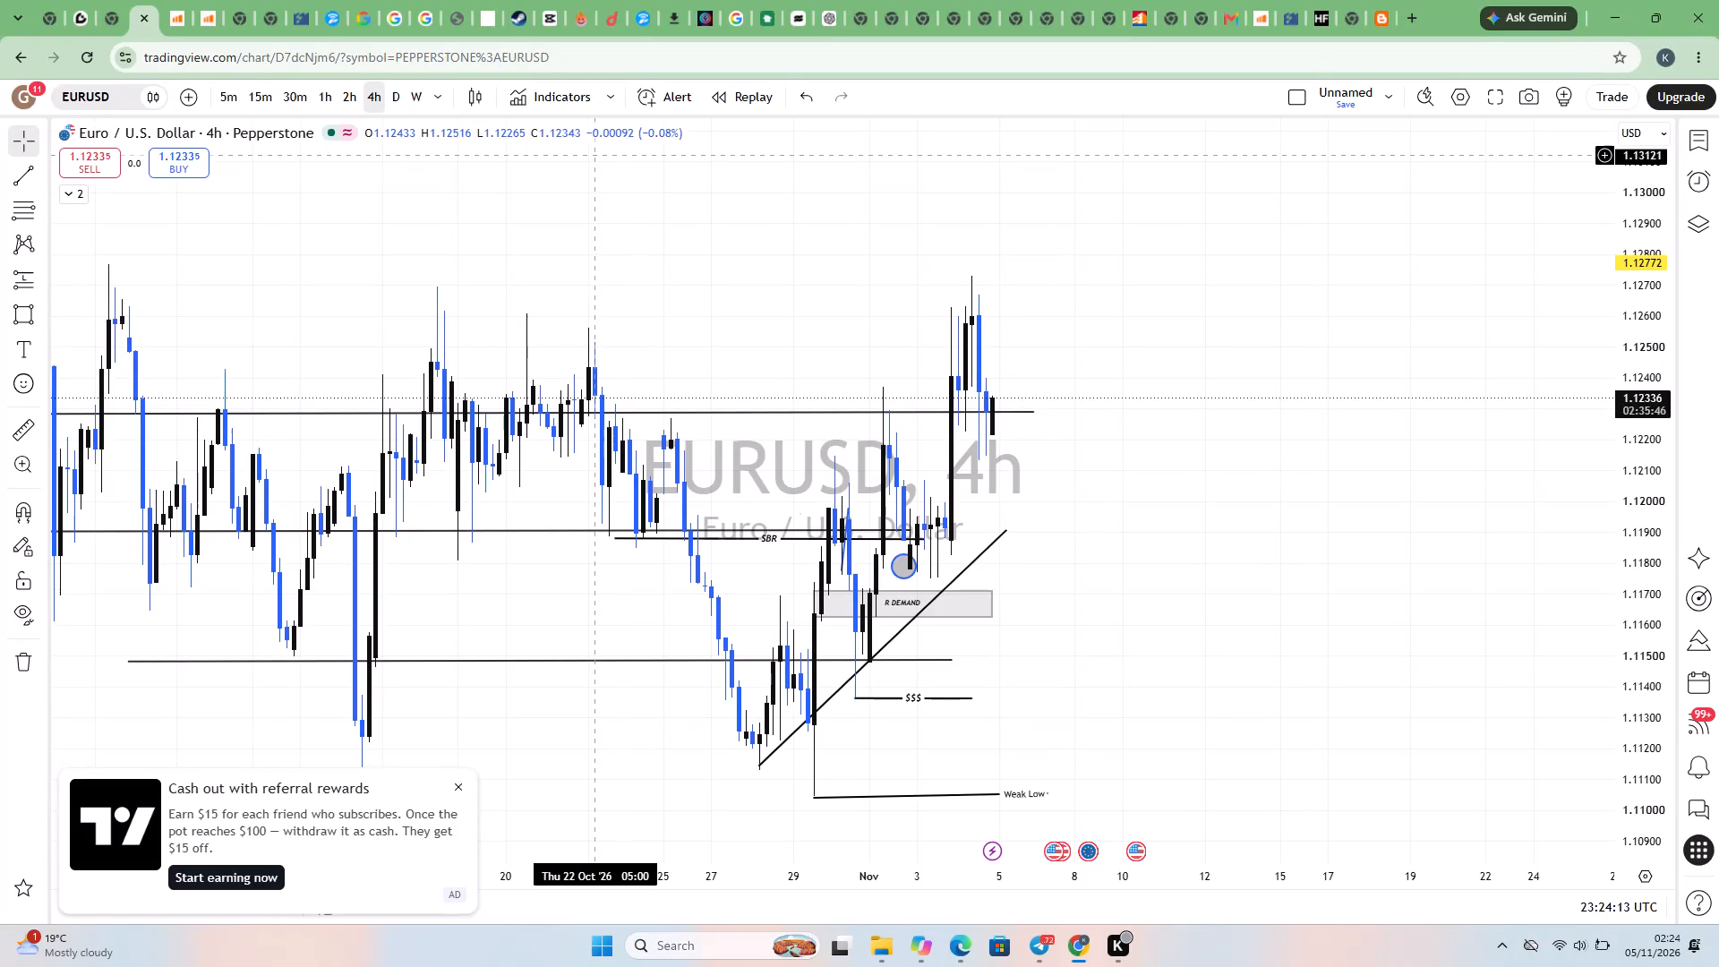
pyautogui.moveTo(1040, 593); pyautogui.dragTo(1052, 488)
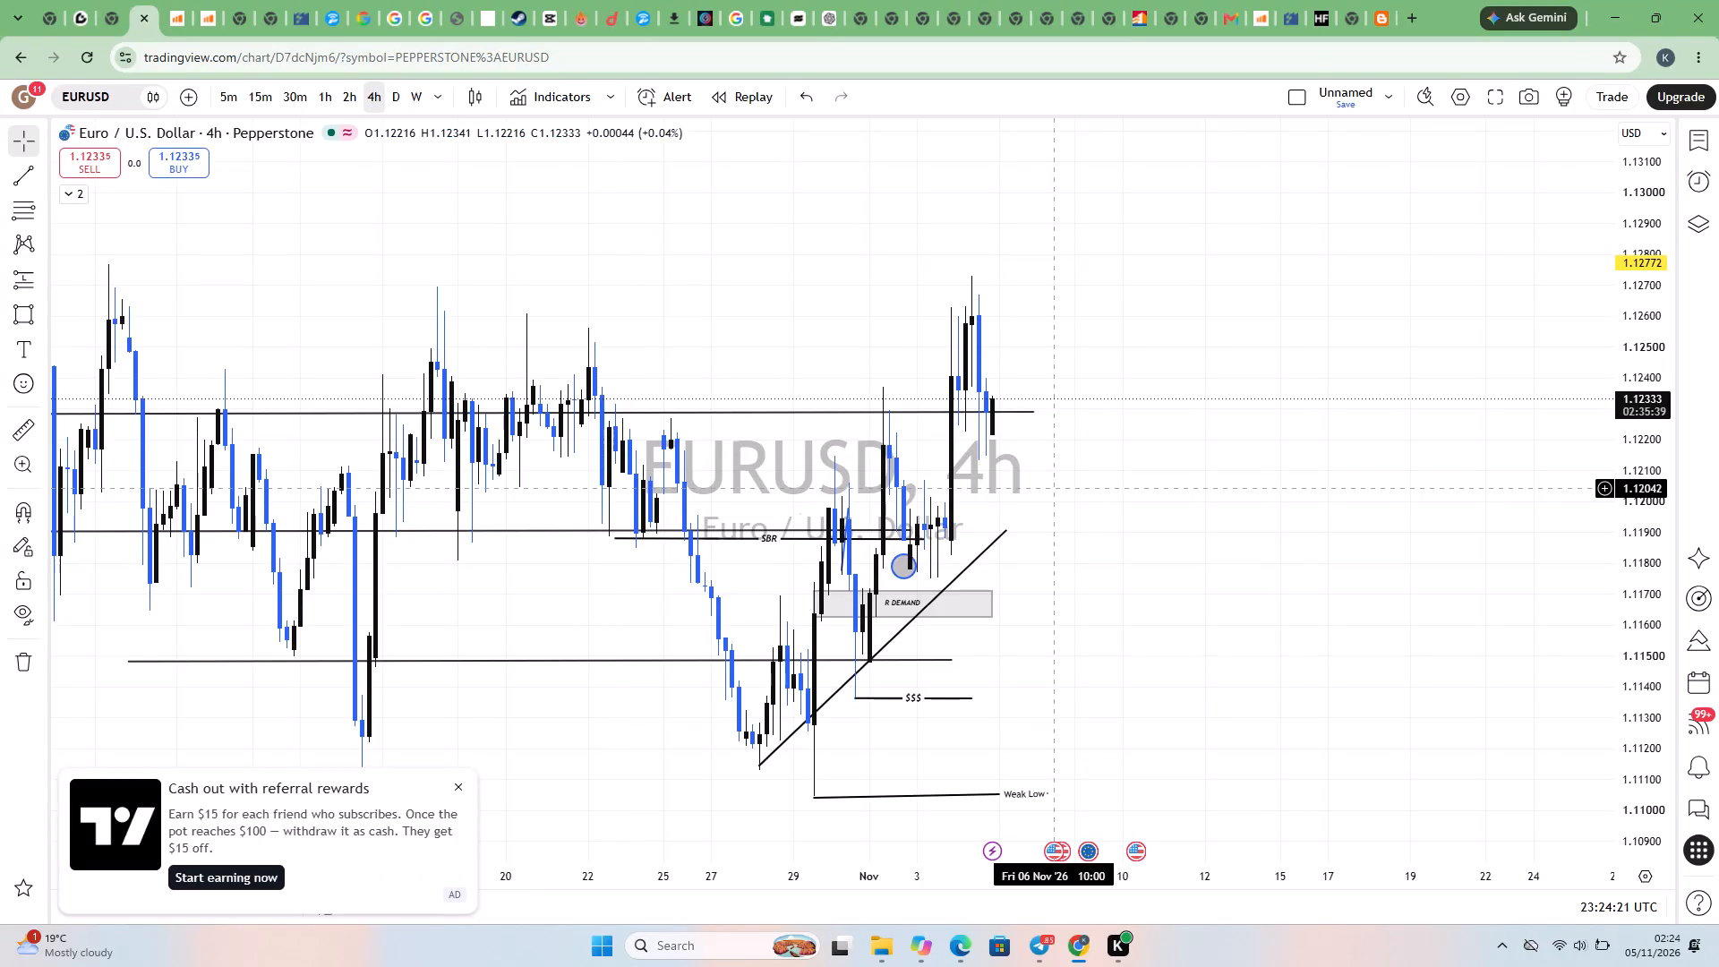
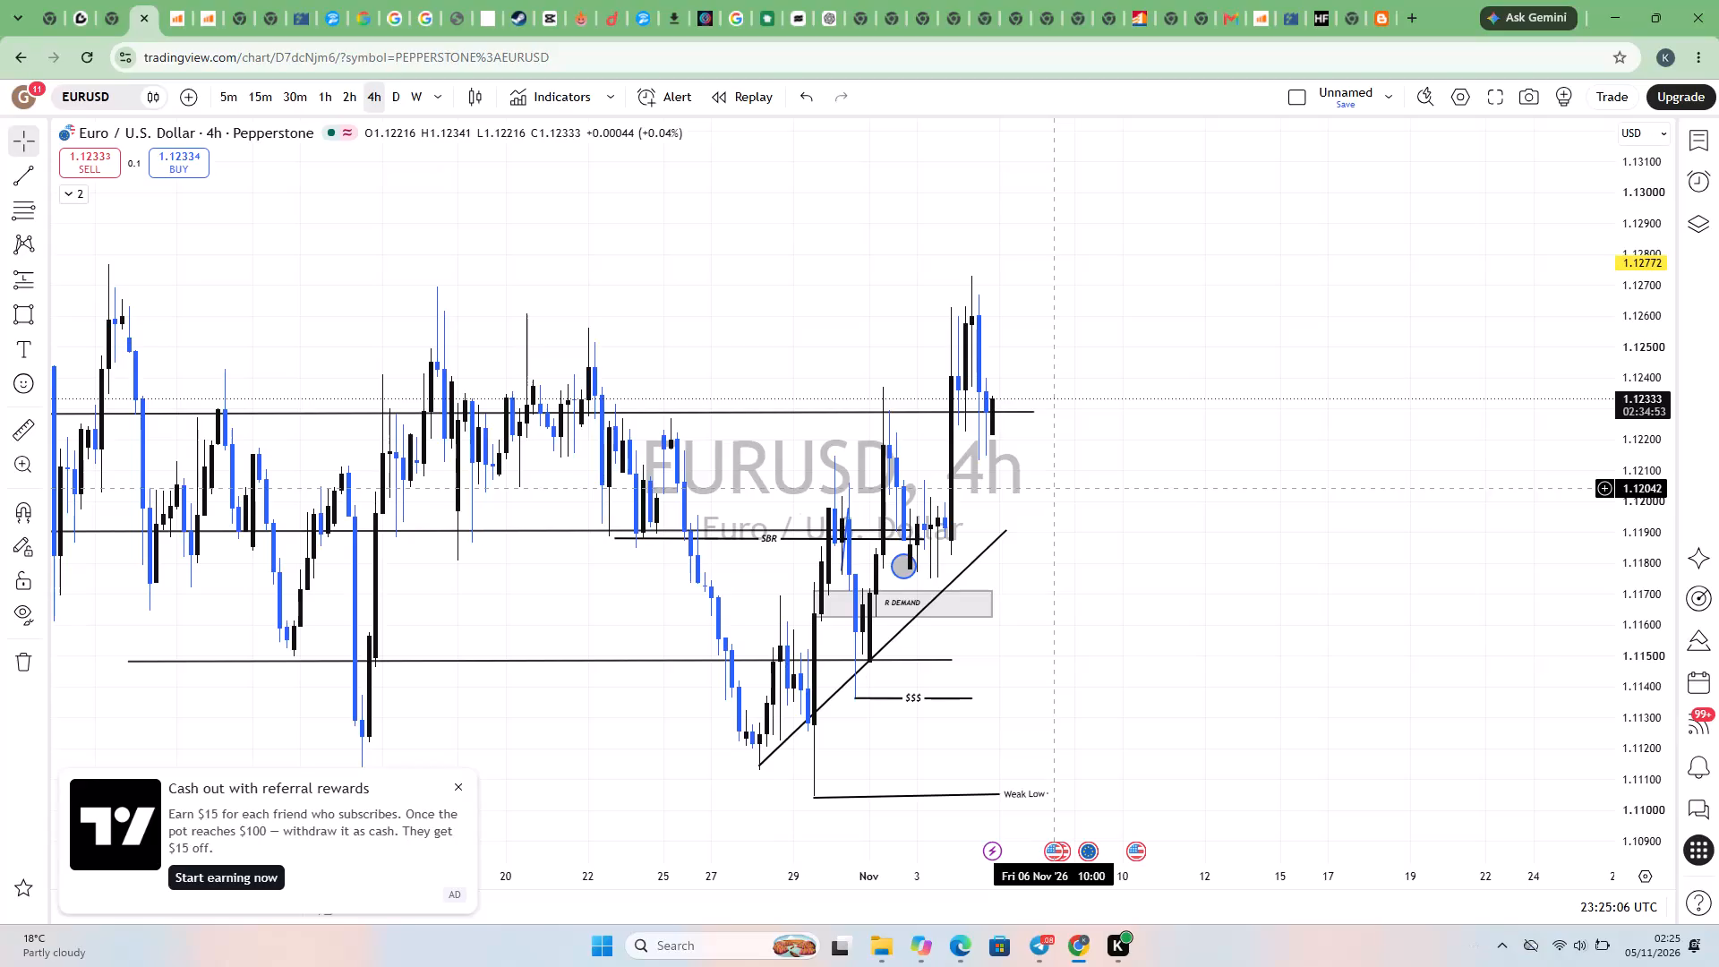
# Examine the 4h EURUSD price action around the SBR level, R DEMAND zone and rising trendline.
pyautogui.scroll(1, 947, 210)
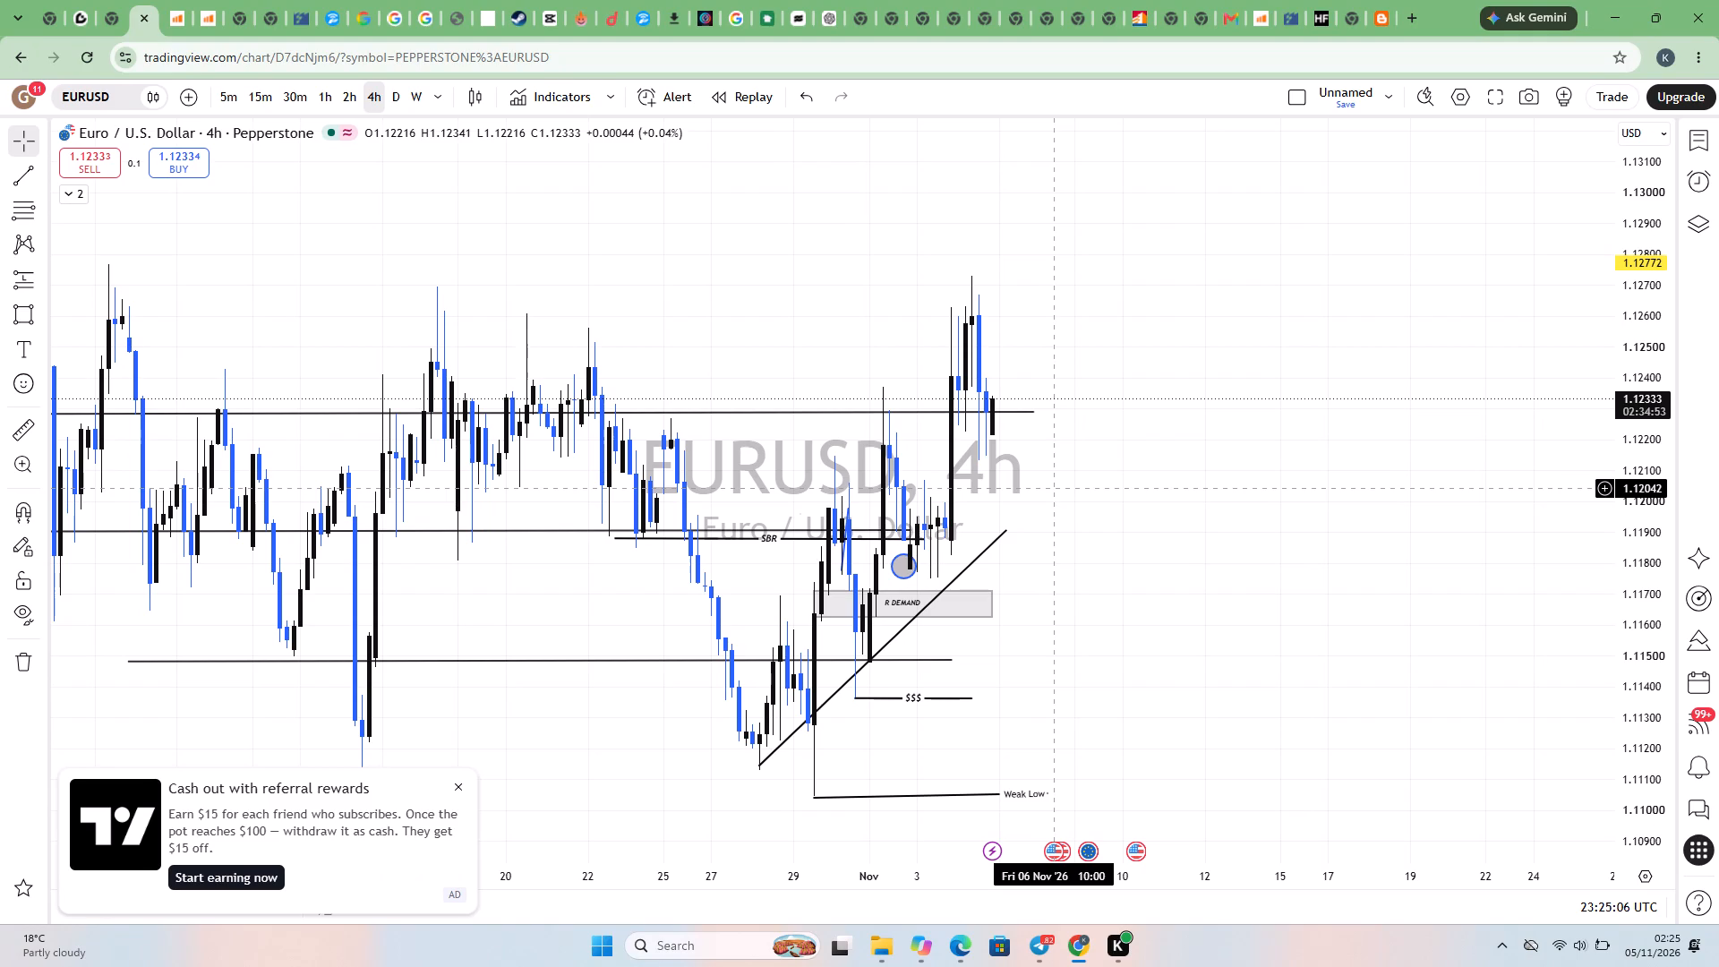
pyautogui.scroll(-5, 1165, 587)
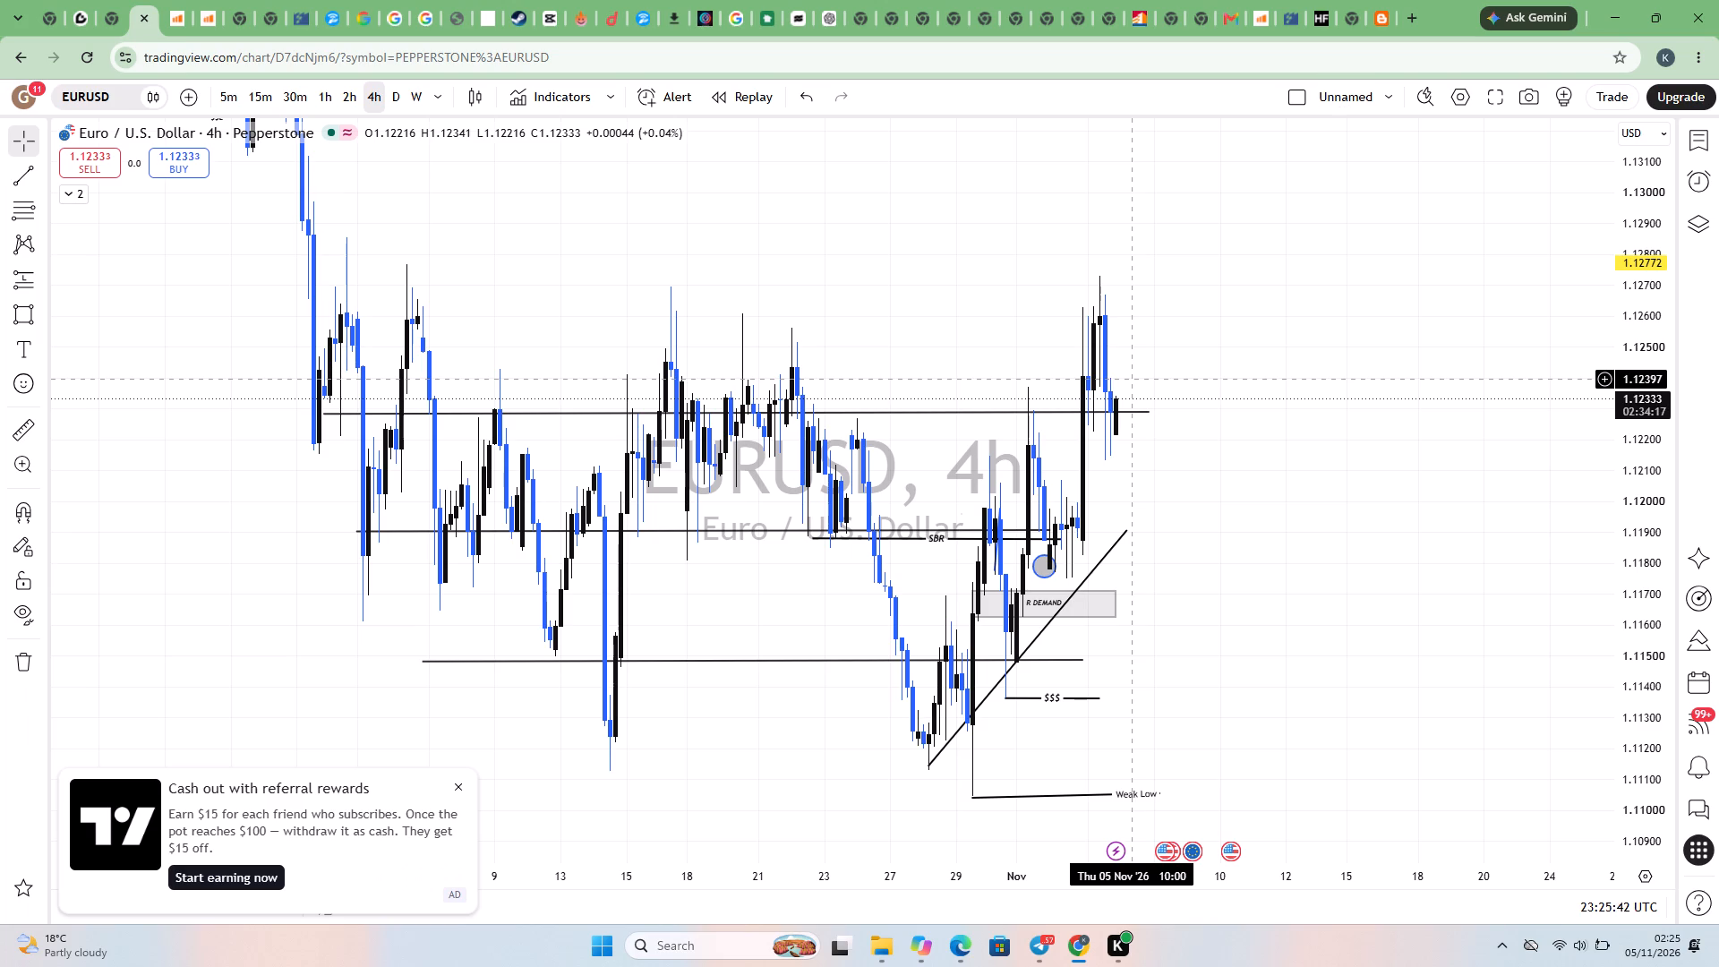
pyautogui.scroll(-2, 1272, 493)
pyautogui.scroll(1, 1271, 491)
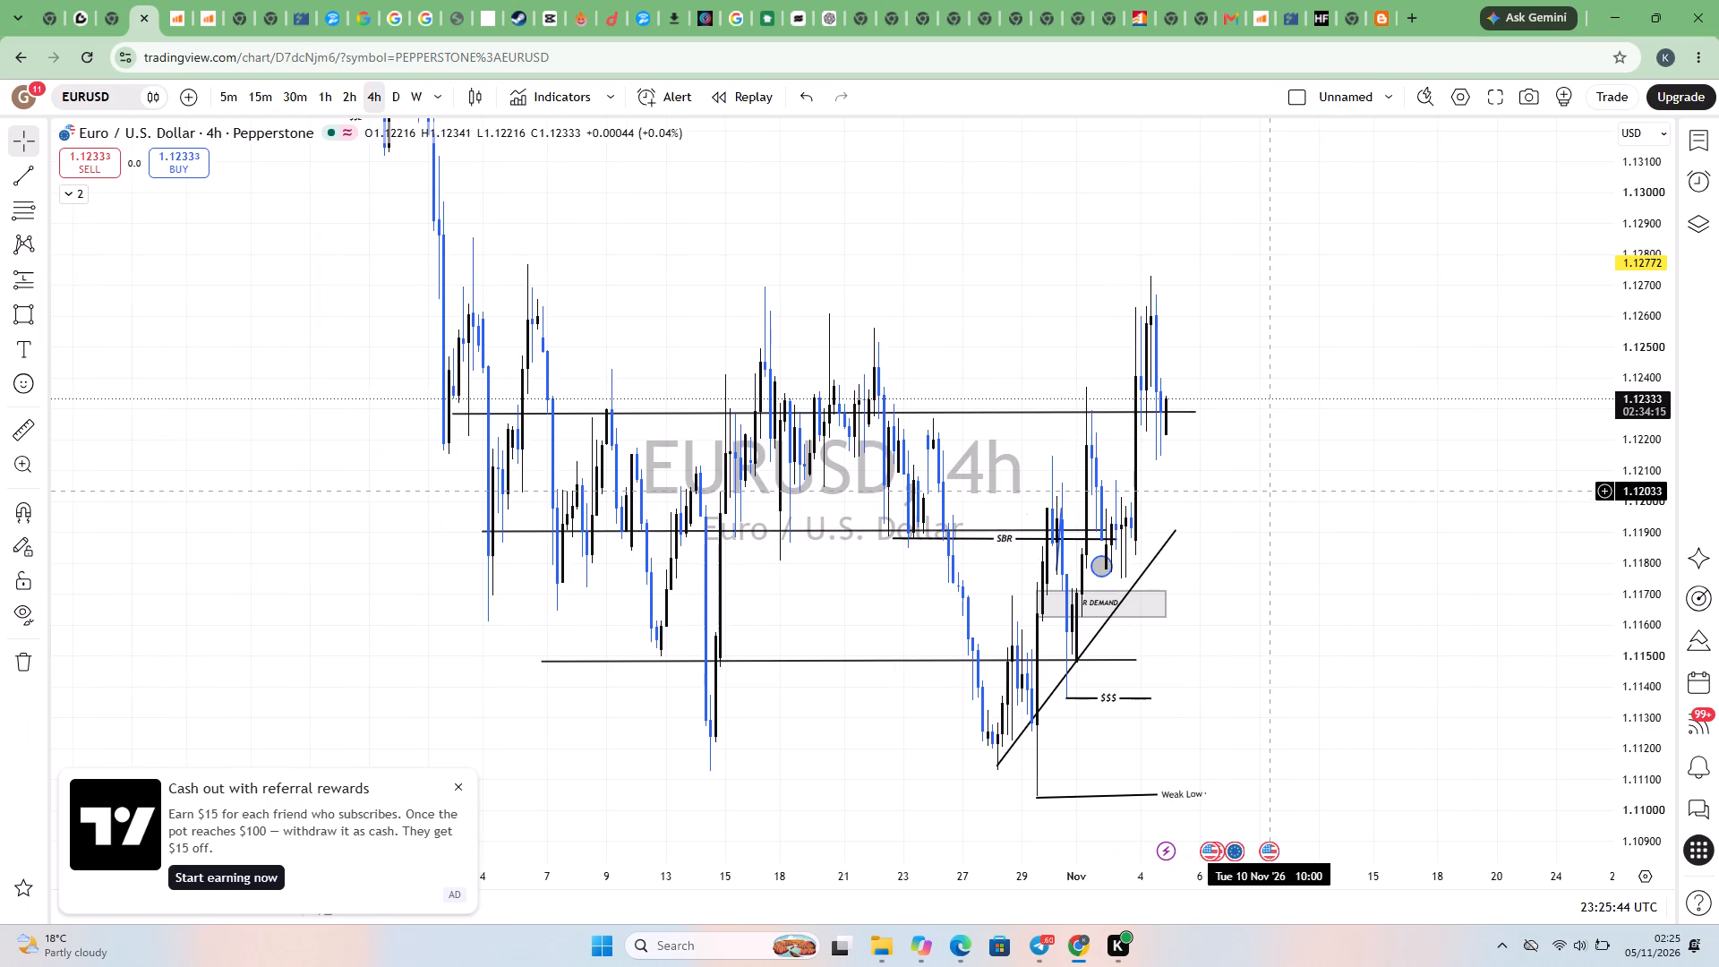
pyautogui.scroll(2, 1271, 491)
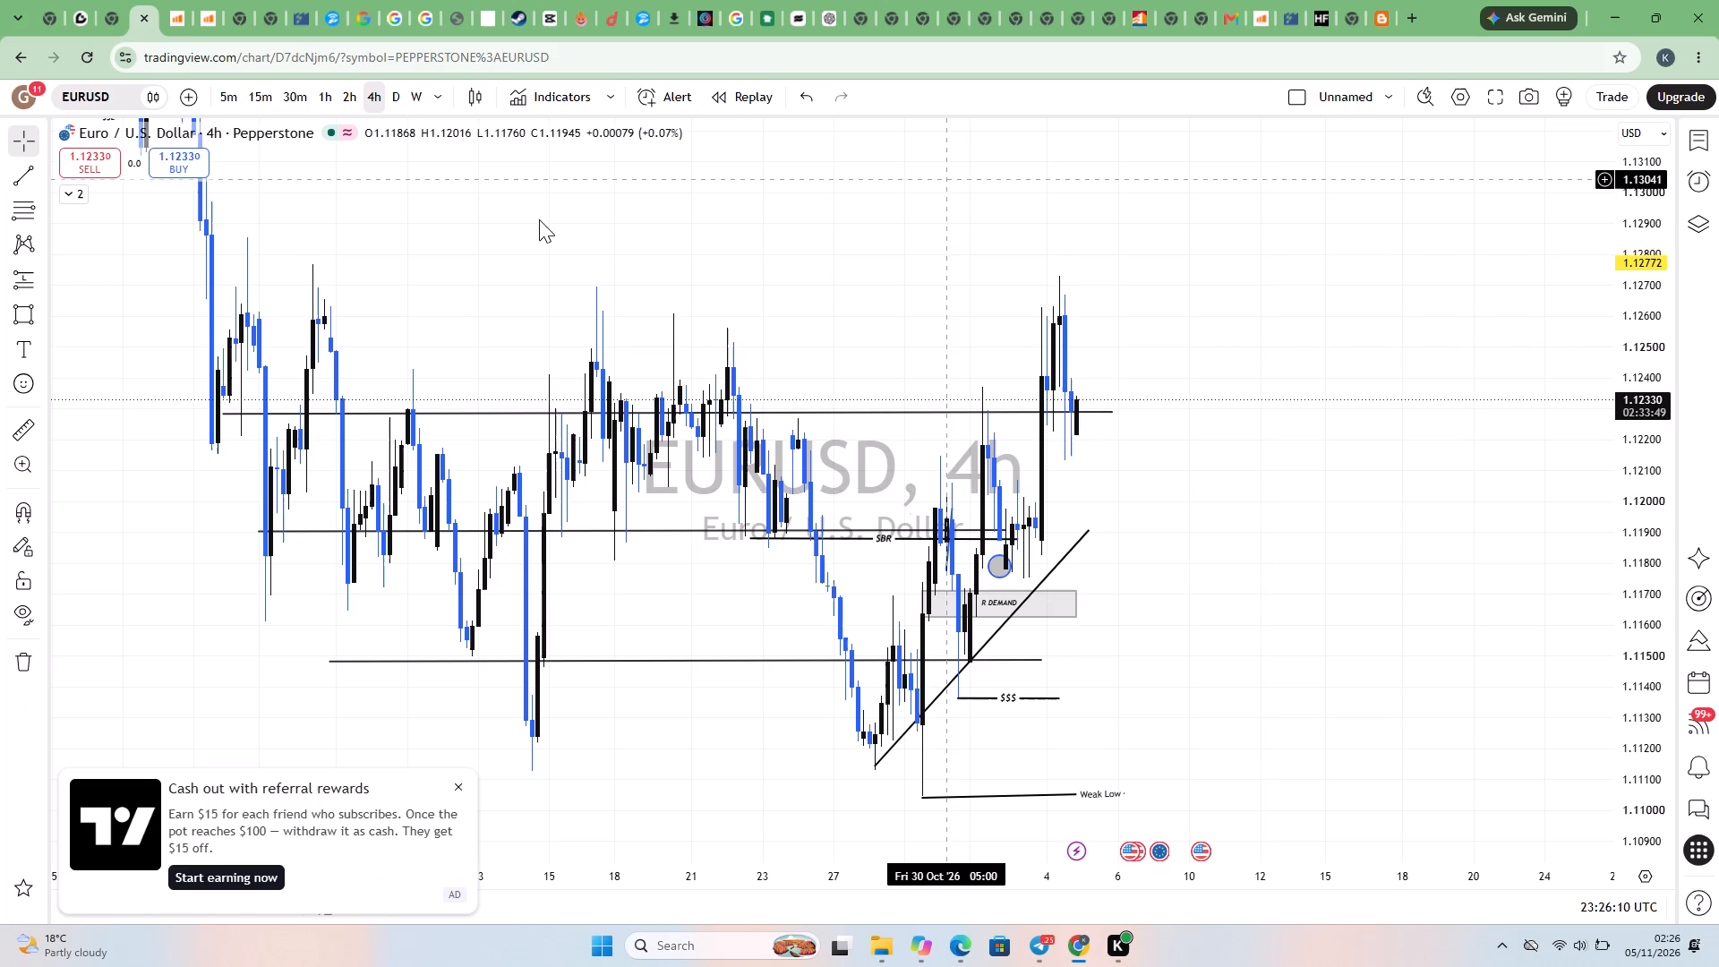
# Switch the EURUSD chart to the 1-hour timeframe.
pyautogui.click(325, 92)
pyautogui.doubleClick(325, 92)
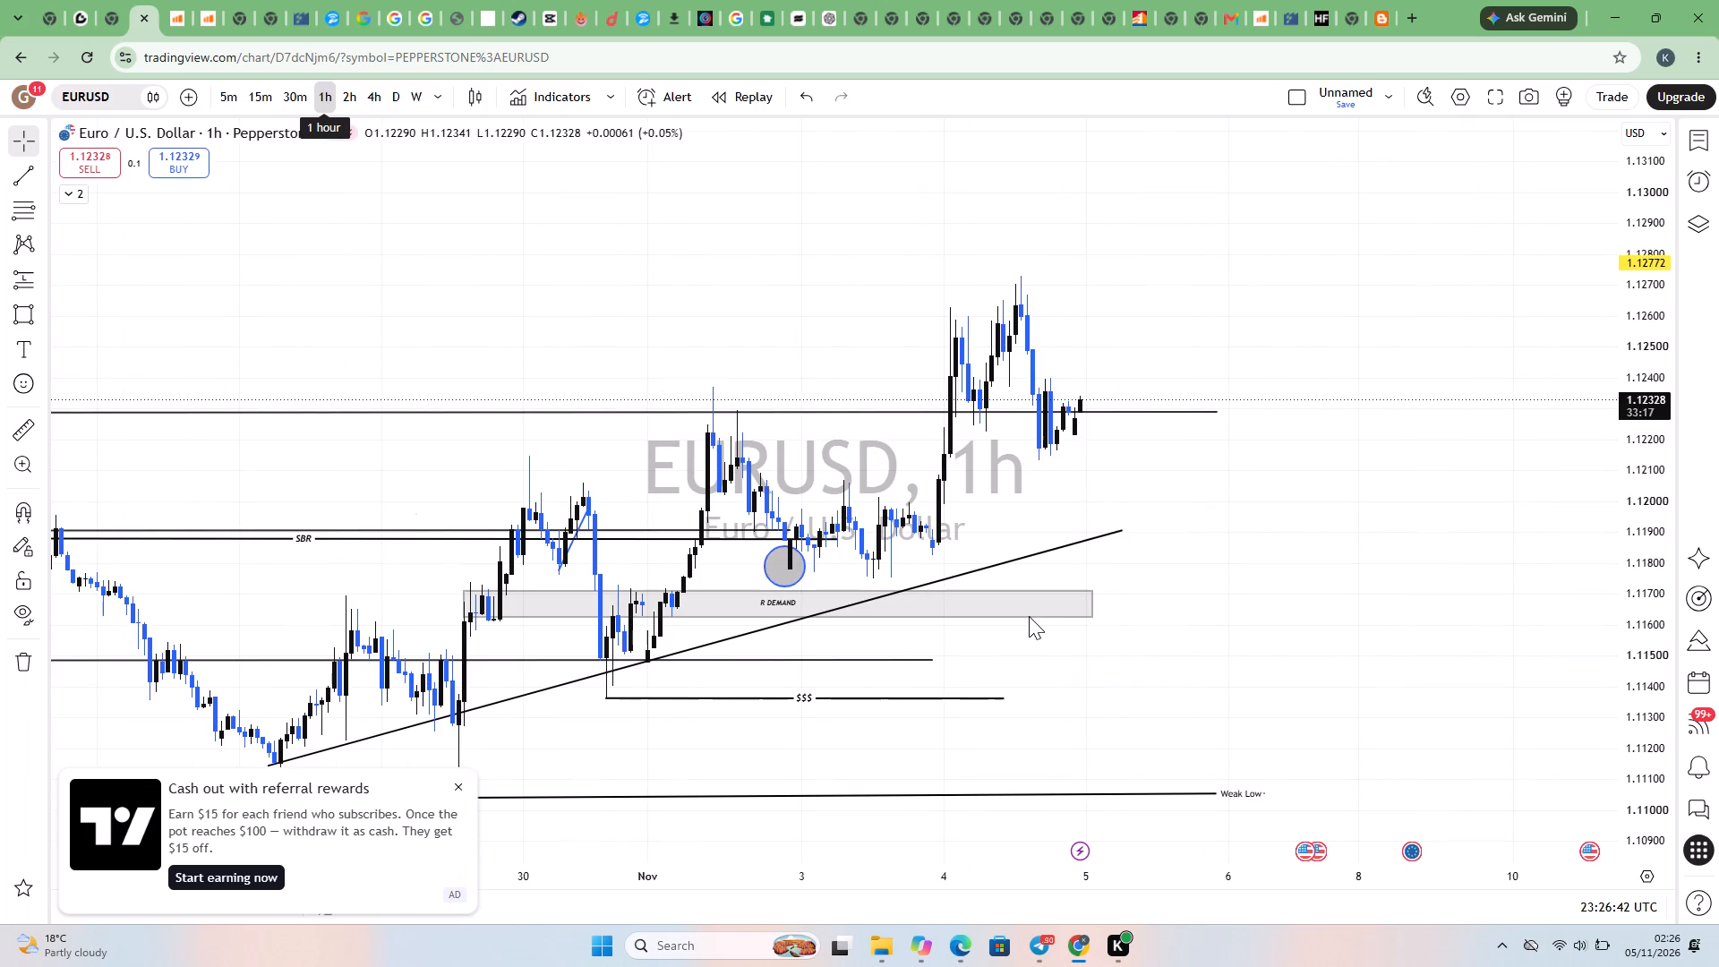
# Examine the latest 1h candles against the upper horizontal level, R DEMAND zone, rising trendline and $$$ level.
pyautogui.scroll(1, 1166, 596)
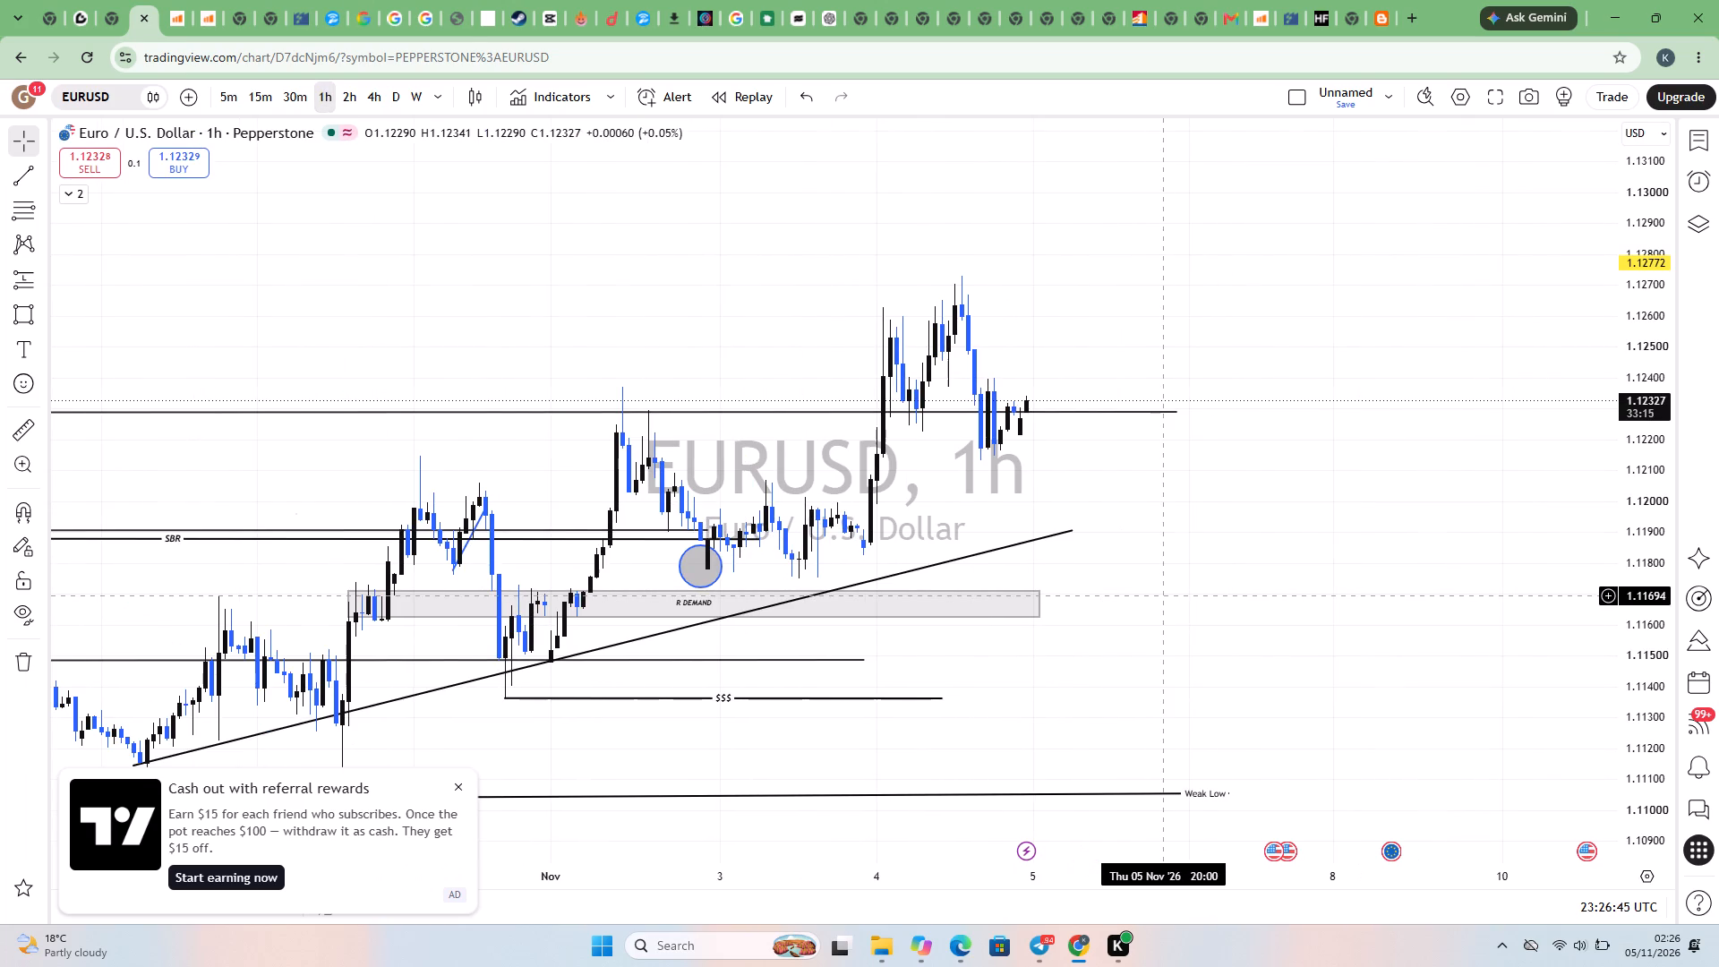
pyautogui.scroll(1, 1164, 596)
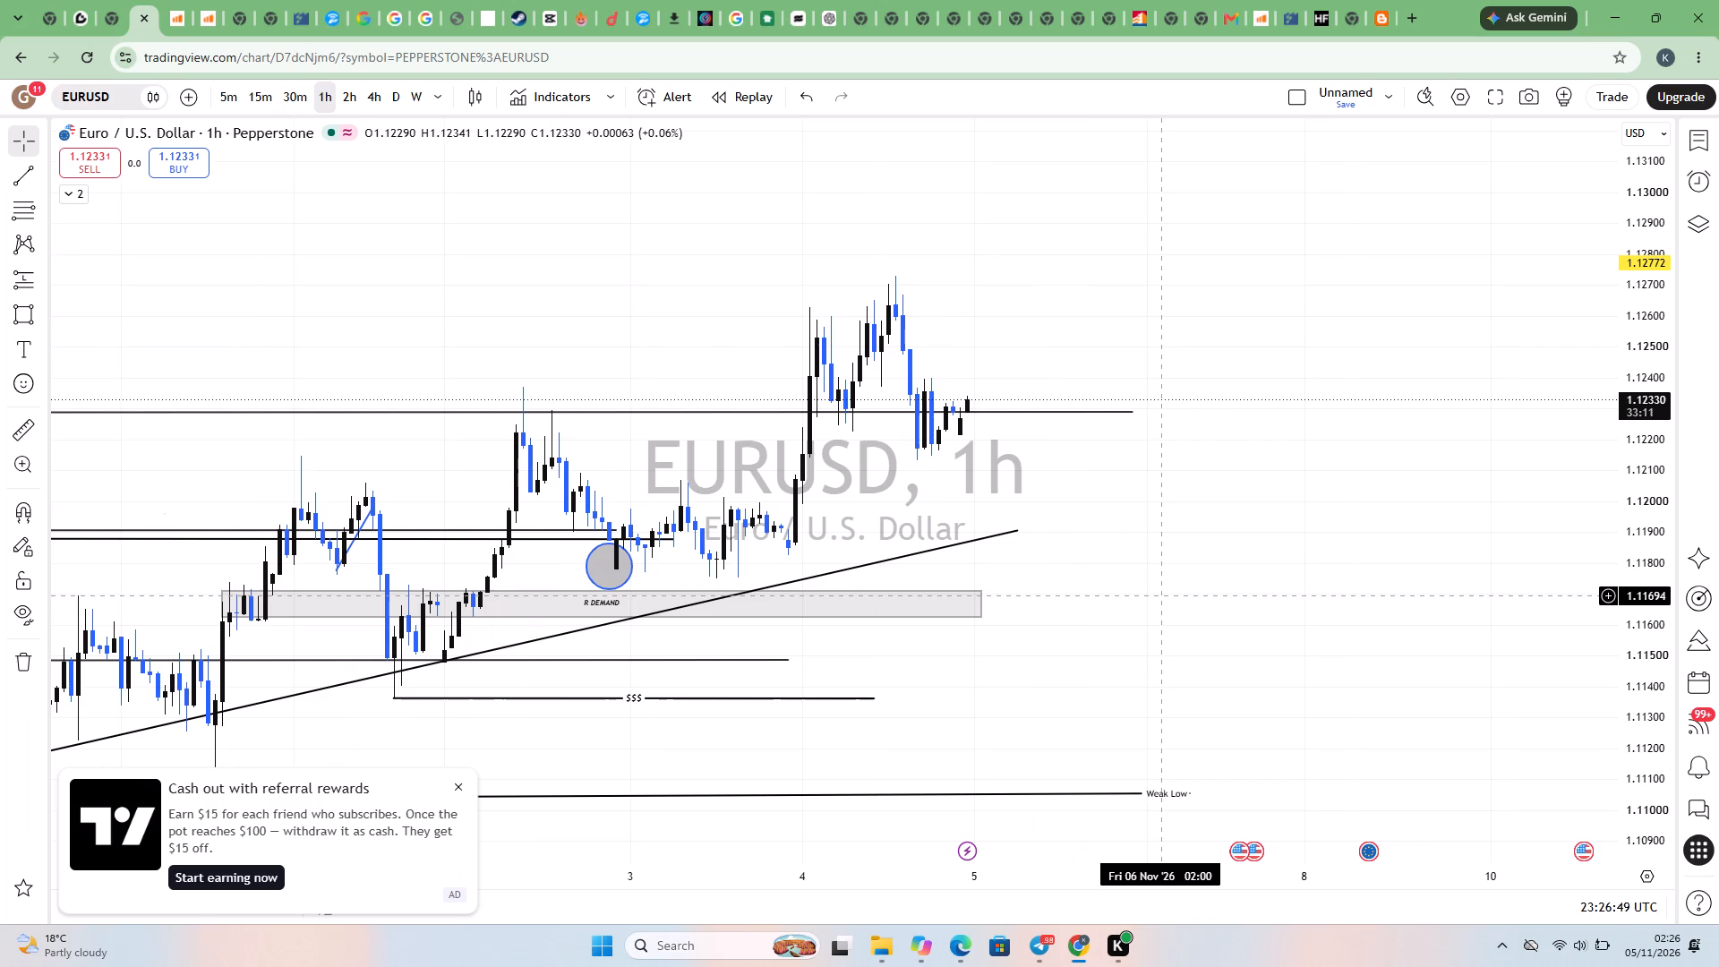
pyautogui.scroll(1, 1152, 584)
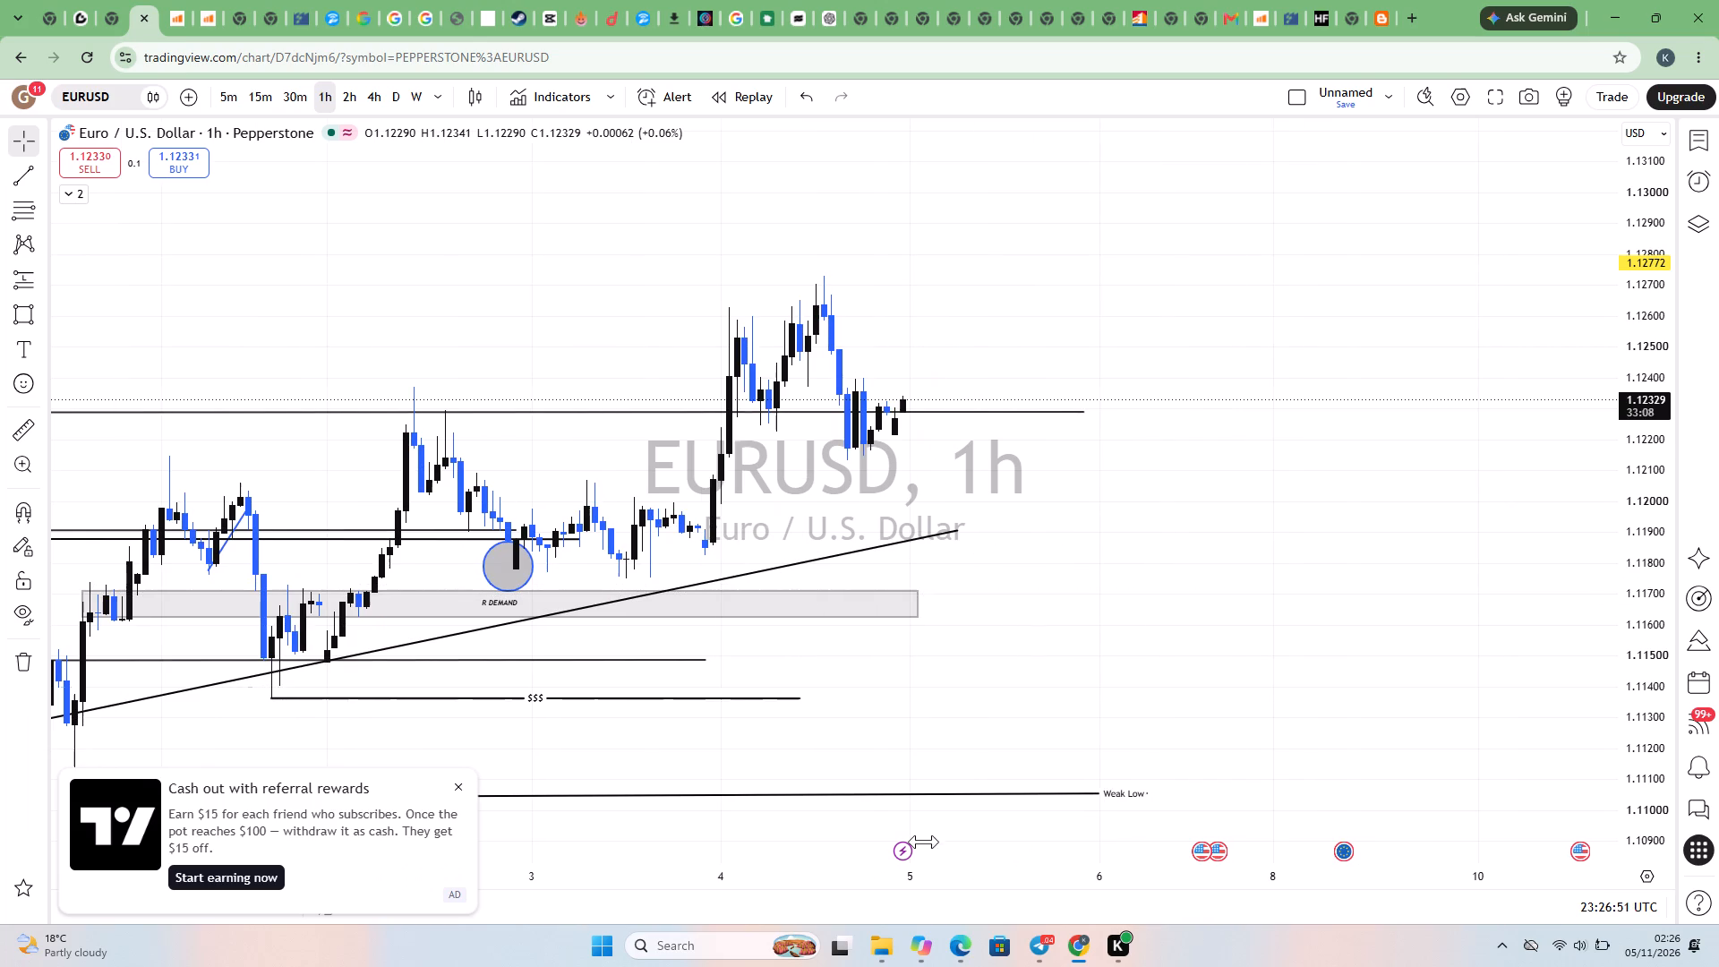
pyautogui.moveTo(967, 724); pyautogui.dragTo(885, 756)
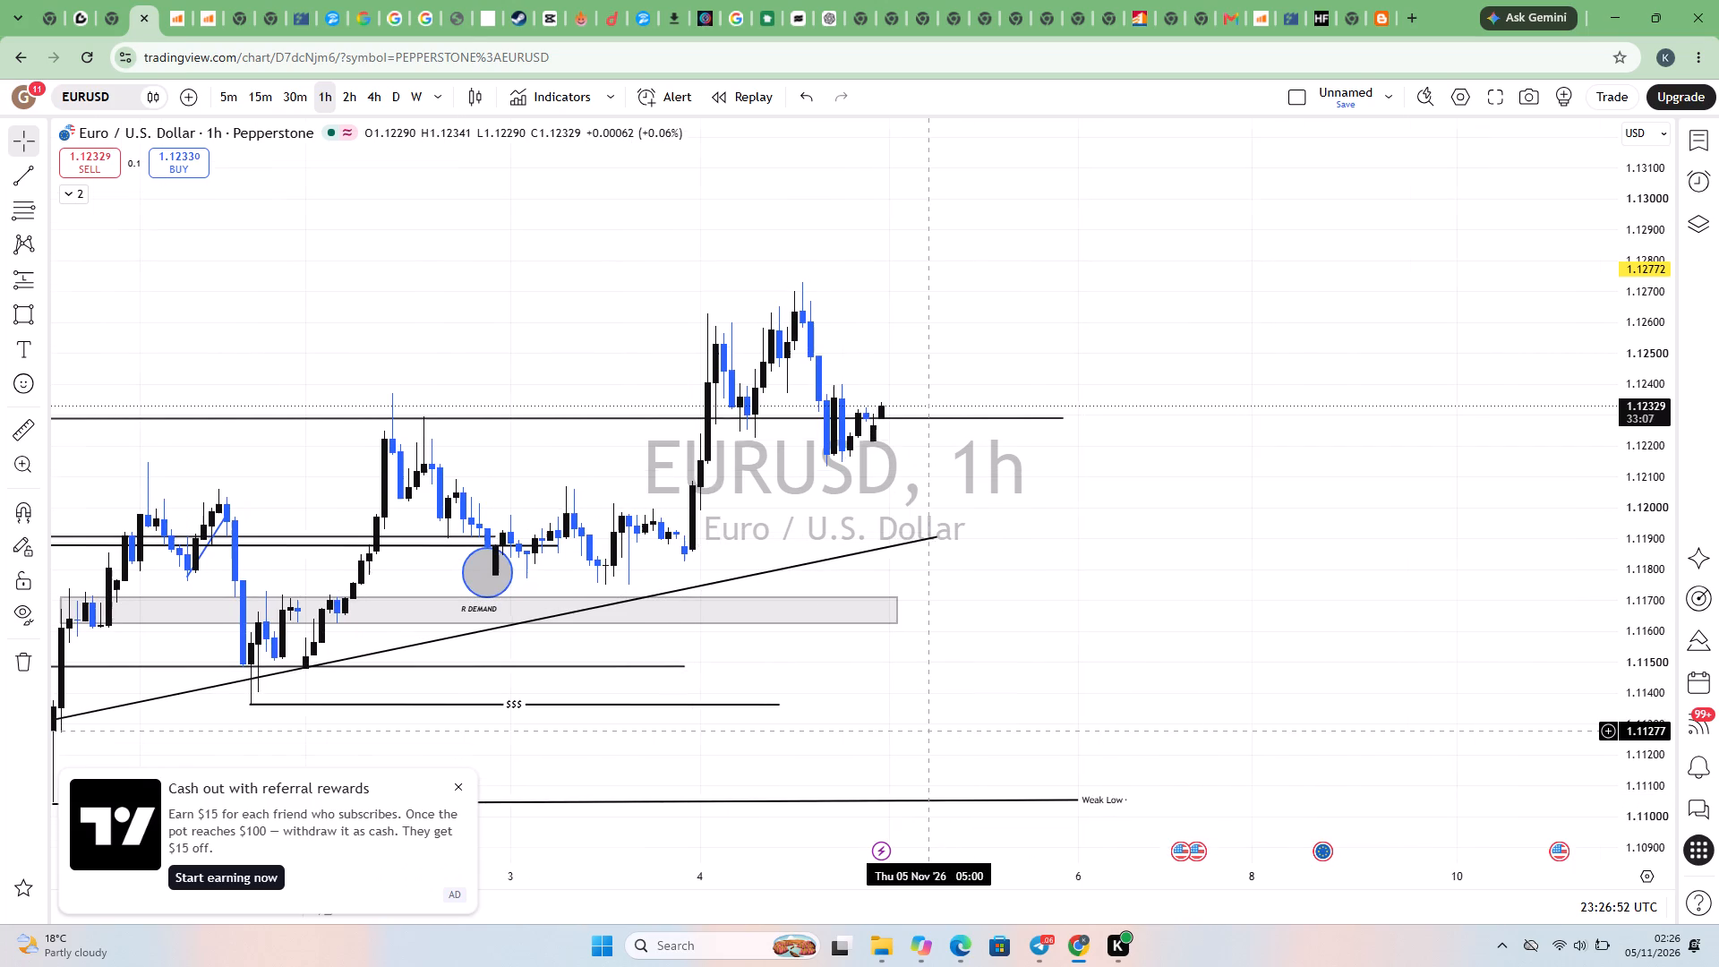
pyautogui.moveTo(885, 756); pyautogui.dragTo(847, 772)
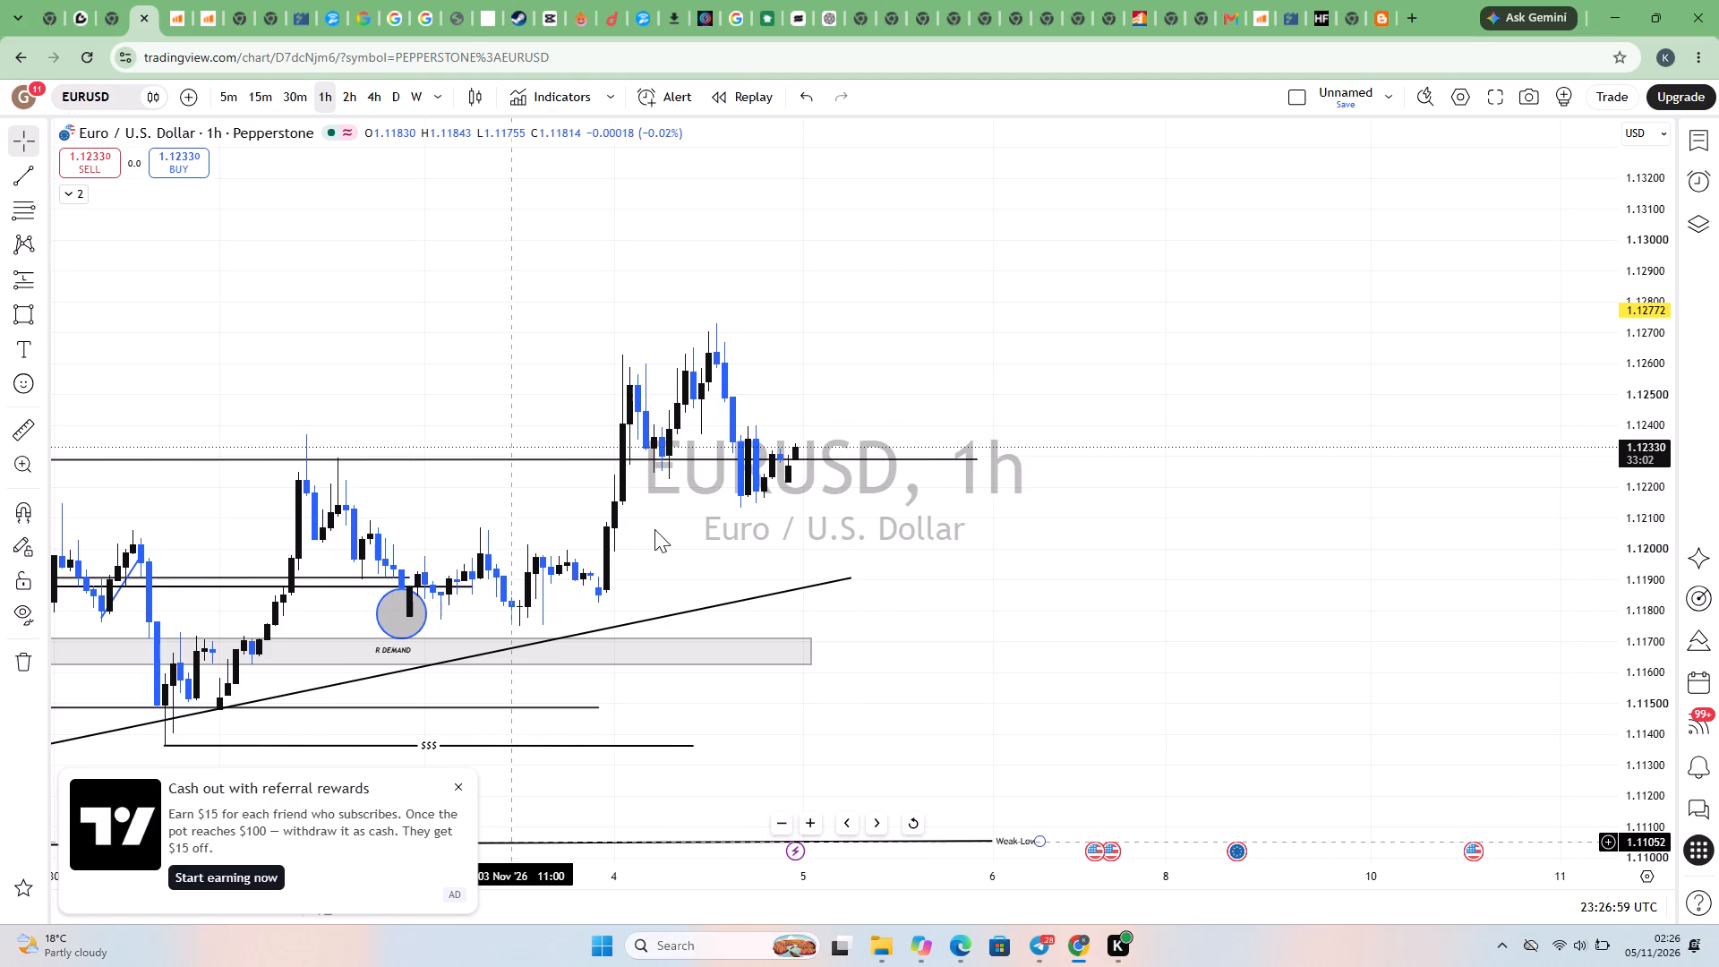
pyautogui.moveTo(986, 632); pyautogui.dragTo(979, 547)
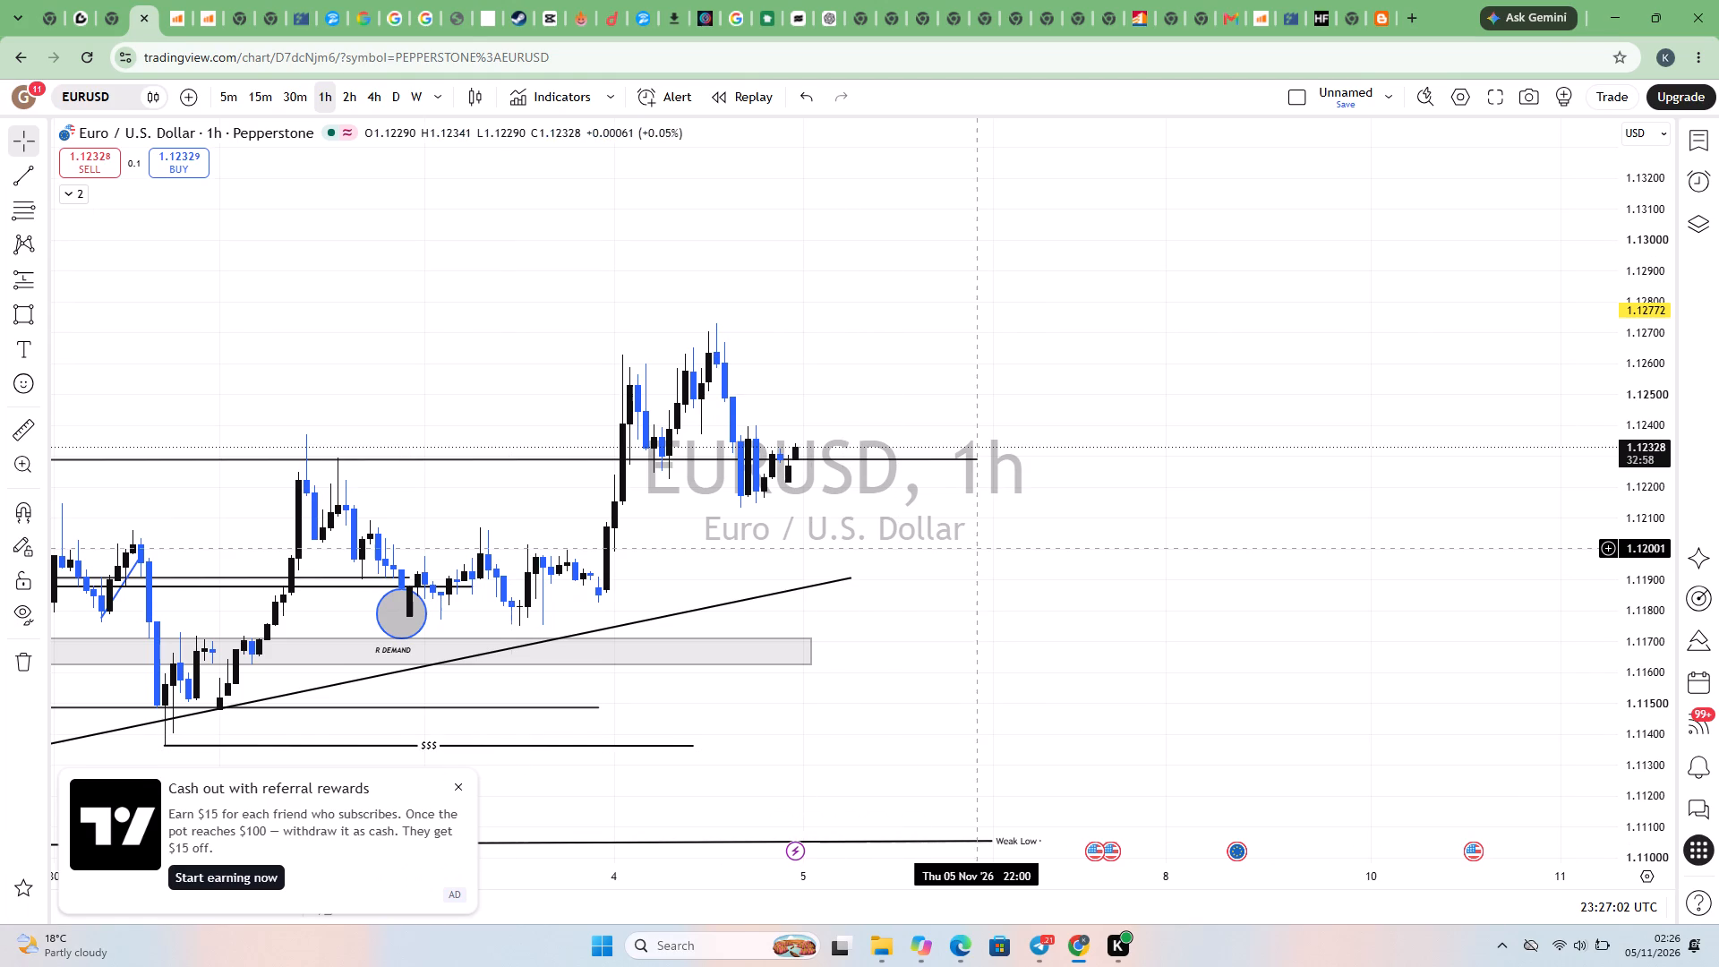
pyautogui.moveTo(979, 547); pyautogui.dragTo(979, 547)
pyautogui.moveTo(1642, 656); pyautogui.dragTo(1639, 555)
pyautogui.scroll(-1, 1031, 639)
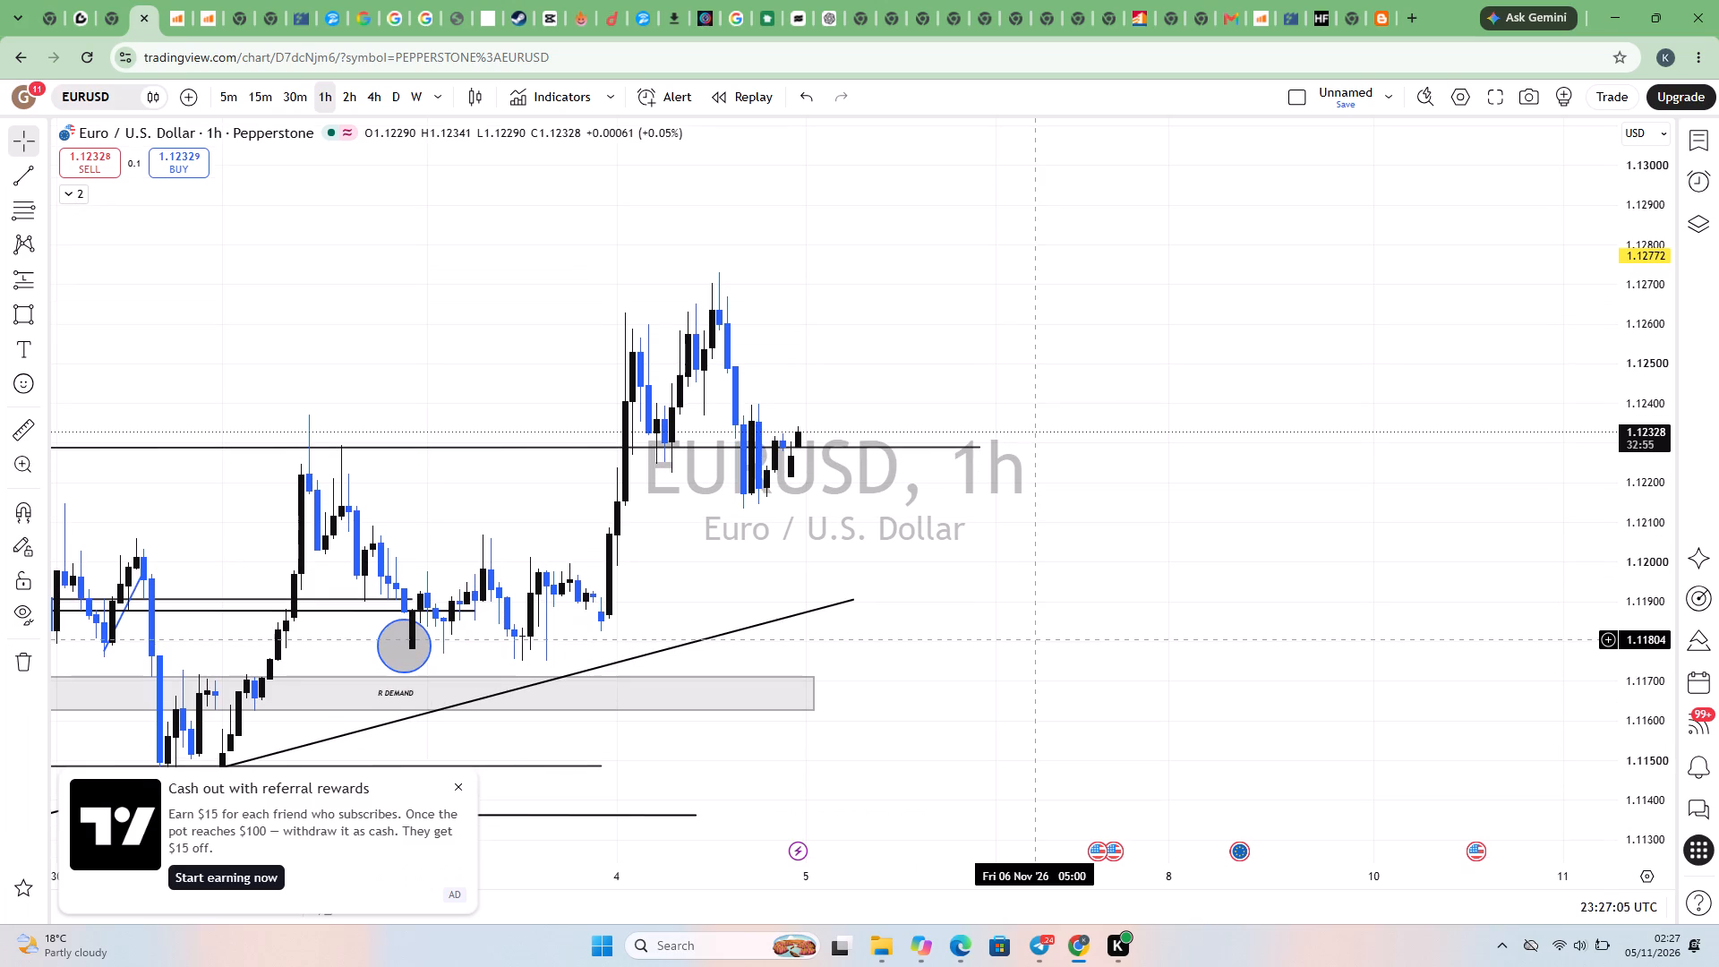
pyautogui.scroll(1, 1031, 639)
pyautogui.moveTo(991, 646); pyautogui.dragTo(1027, 517)
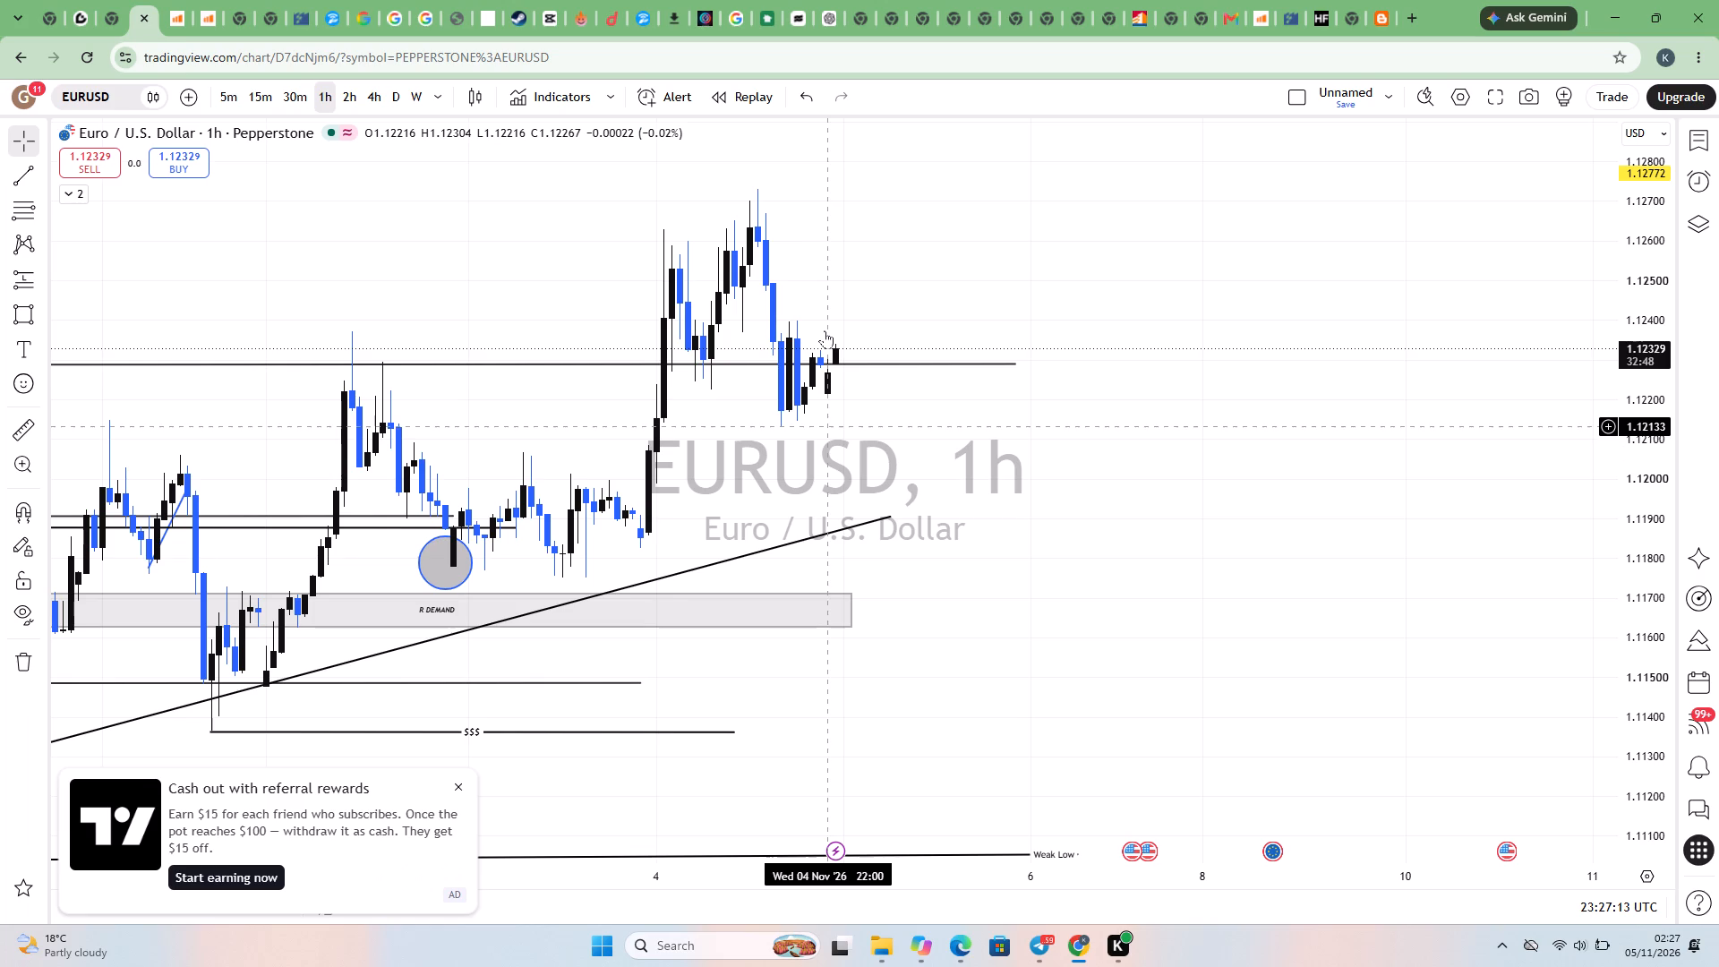
# Open the symbol search from the EURUSD chart.
pyautogui.click(108, 89)
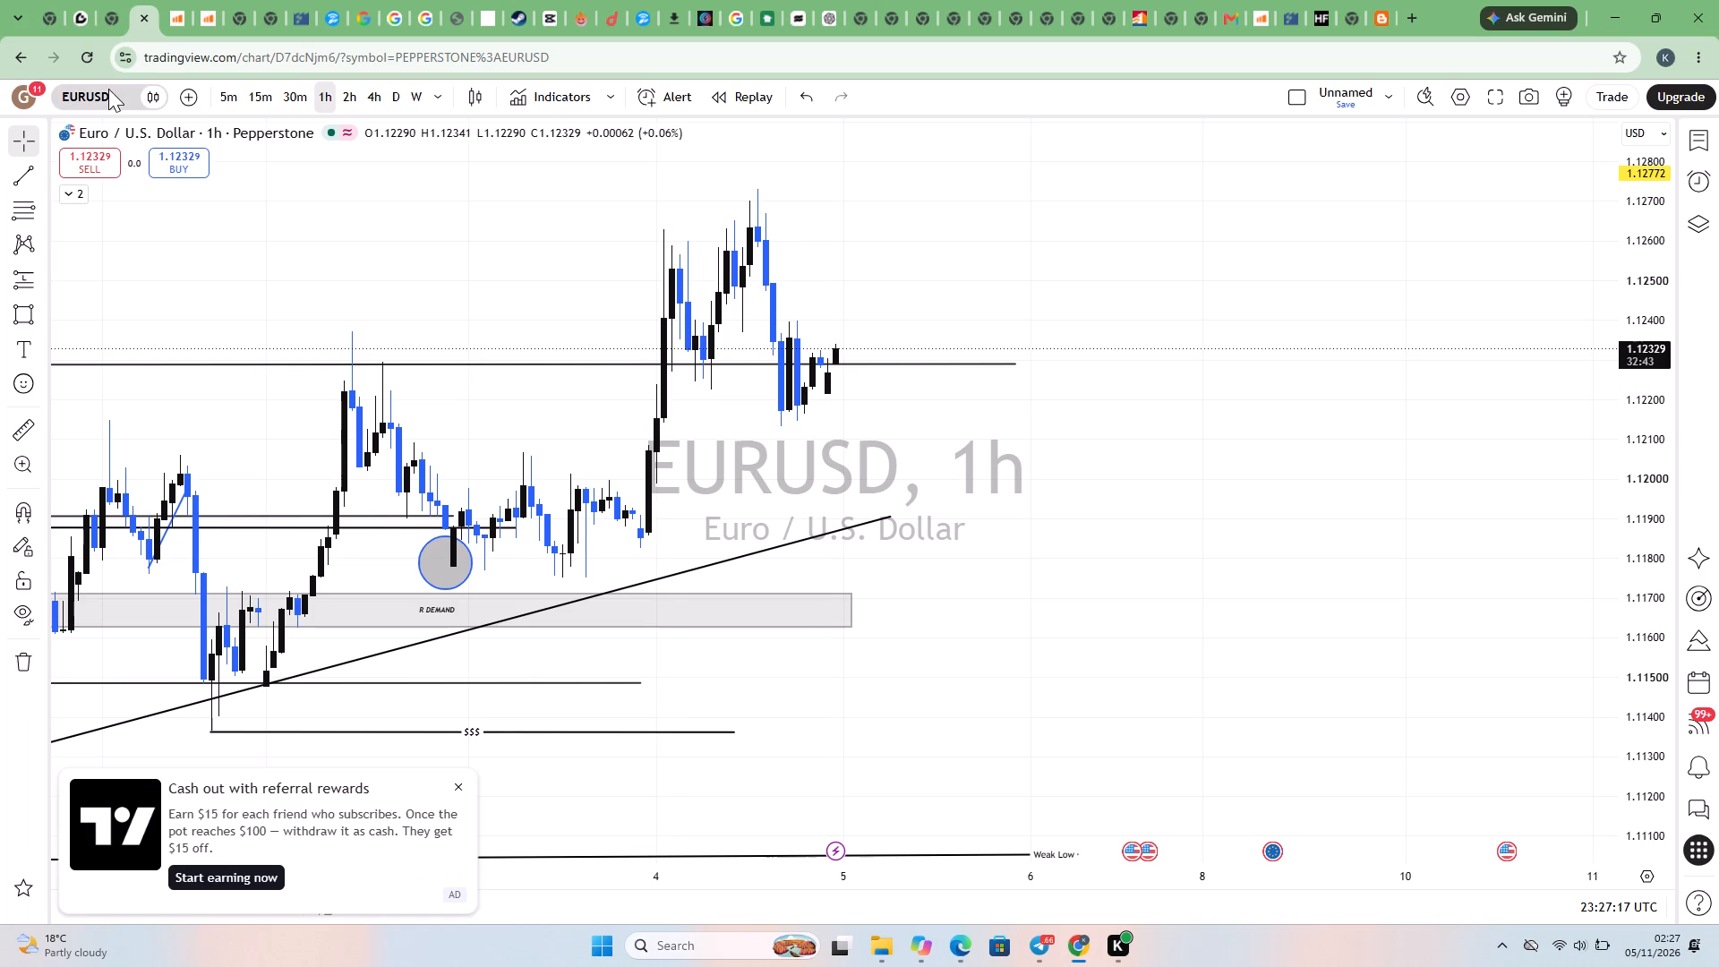
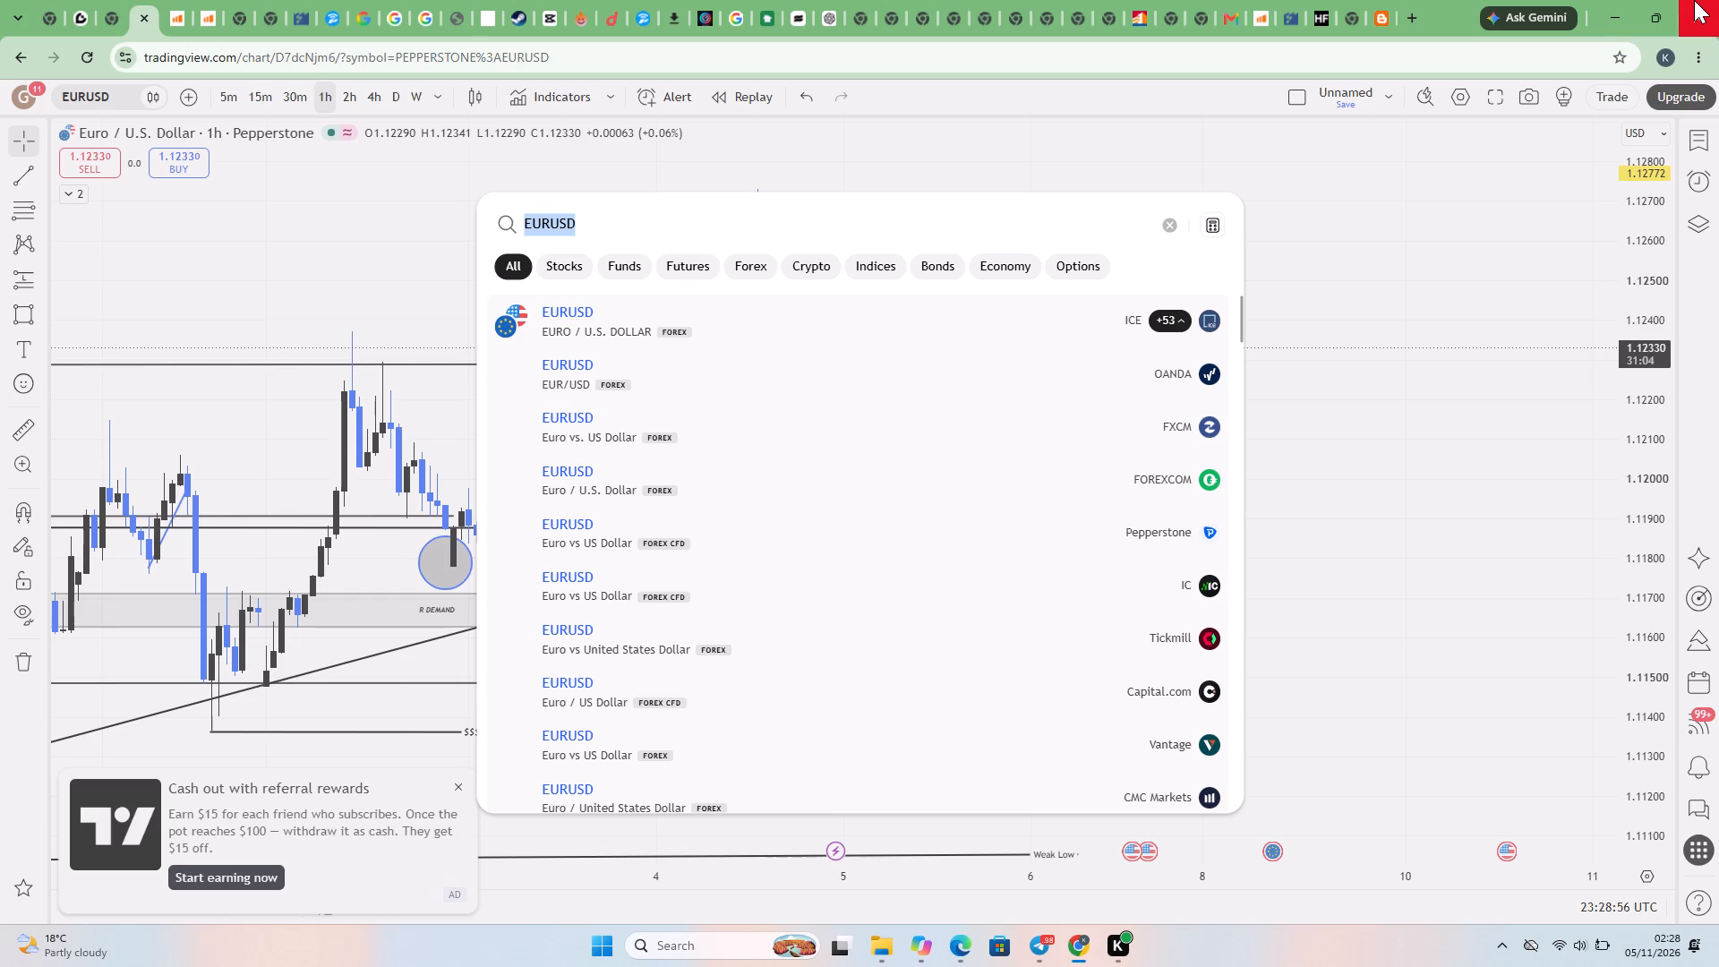
# Examine the broker and exchange listings offered for EURUSD in the symbol search results.
pyautogui.scroll(1, 1577, 0)
pyautogui.scroll(-7, 1069, 505)
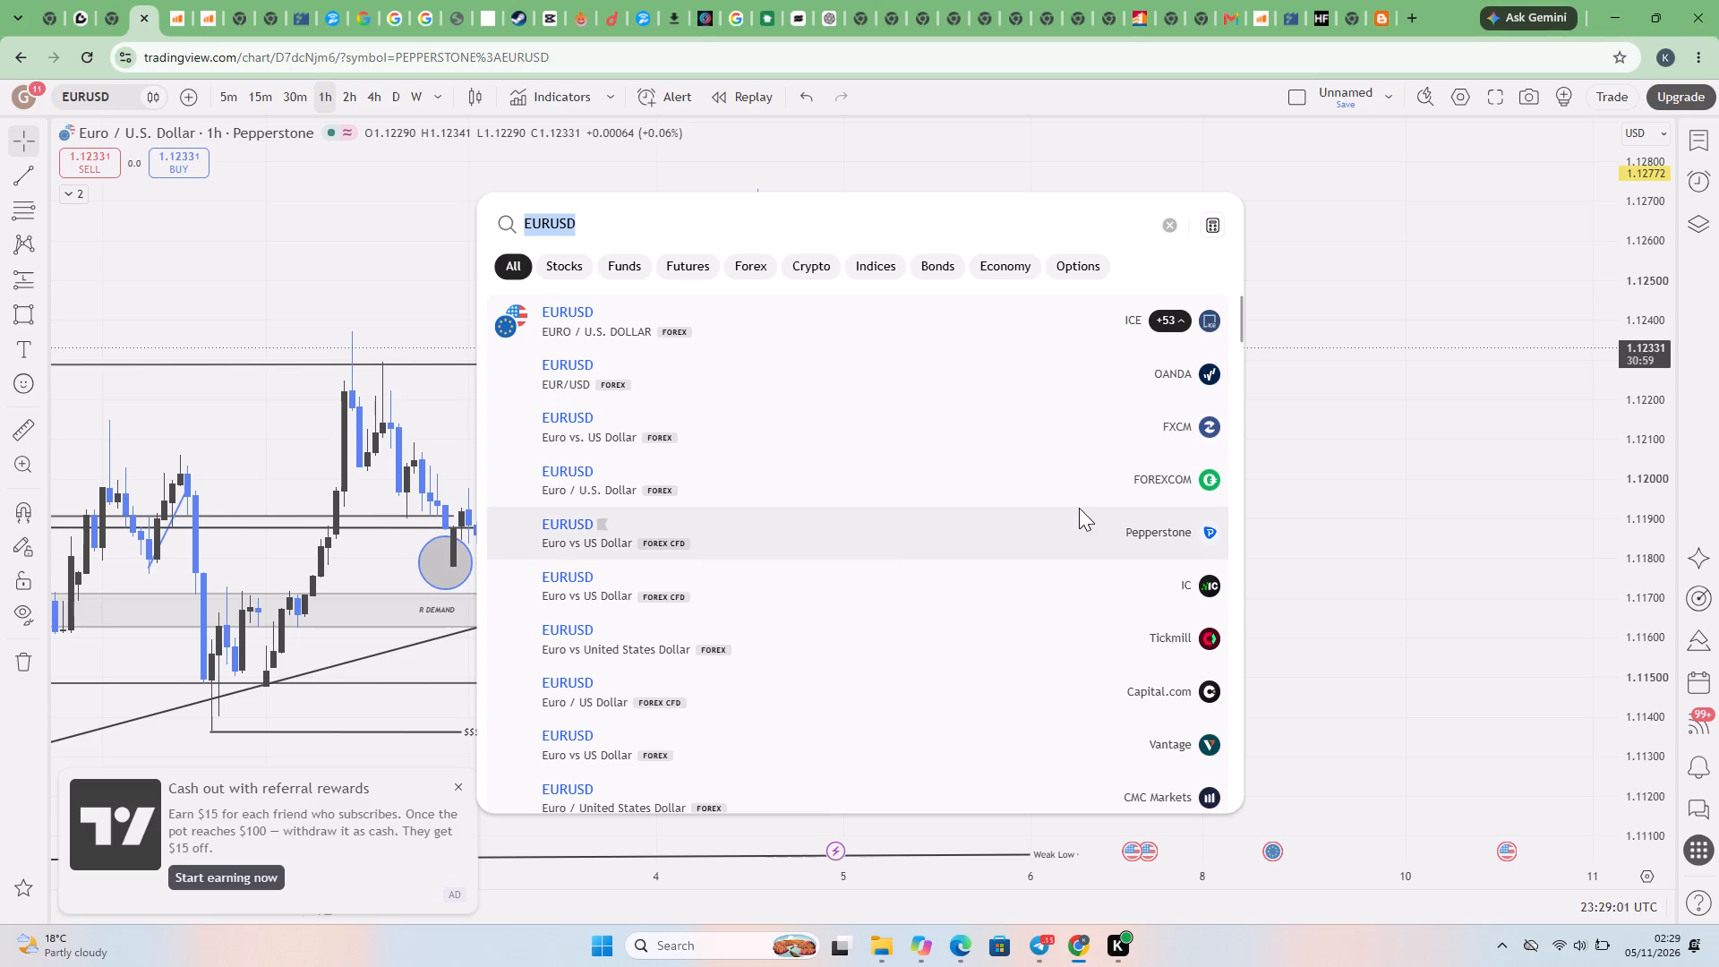
pyautogui.scroll(-6, 1073, 505)
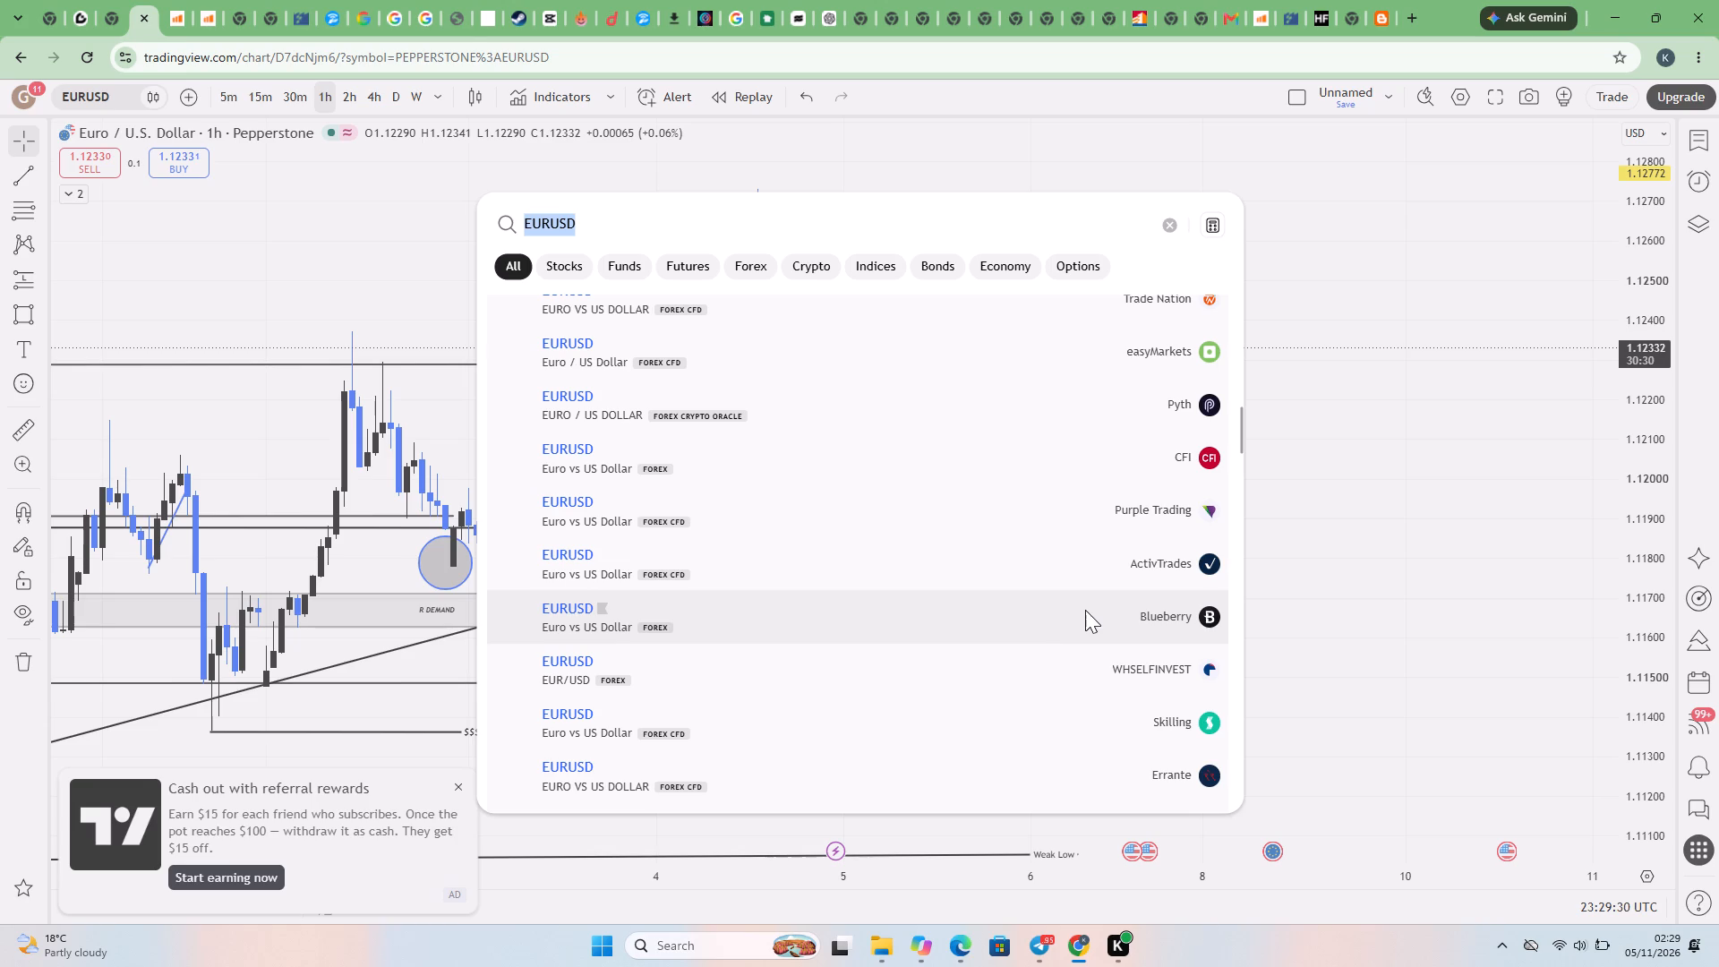
pyautogui.scroll(-1, 1167, 592)
pyautogui.scroll(-2, 1181, 768)
pyautogui.scroll(-6, 1171, 634)
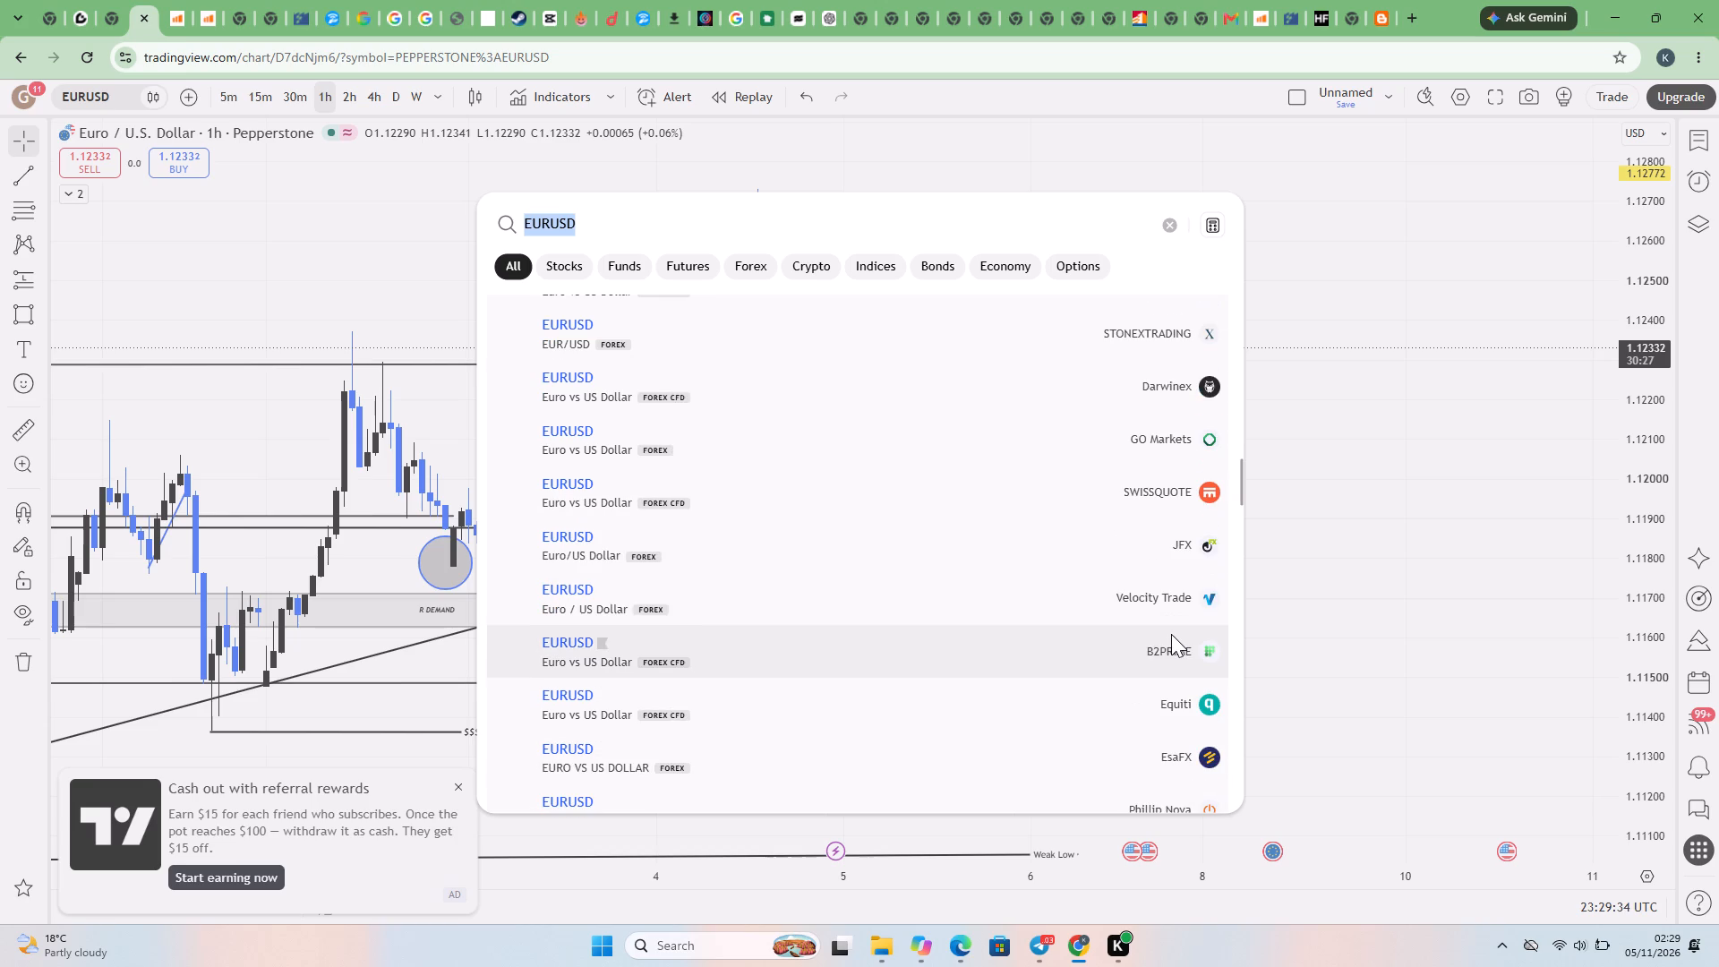
pyautogui.scroll(-5, 1171, 634)
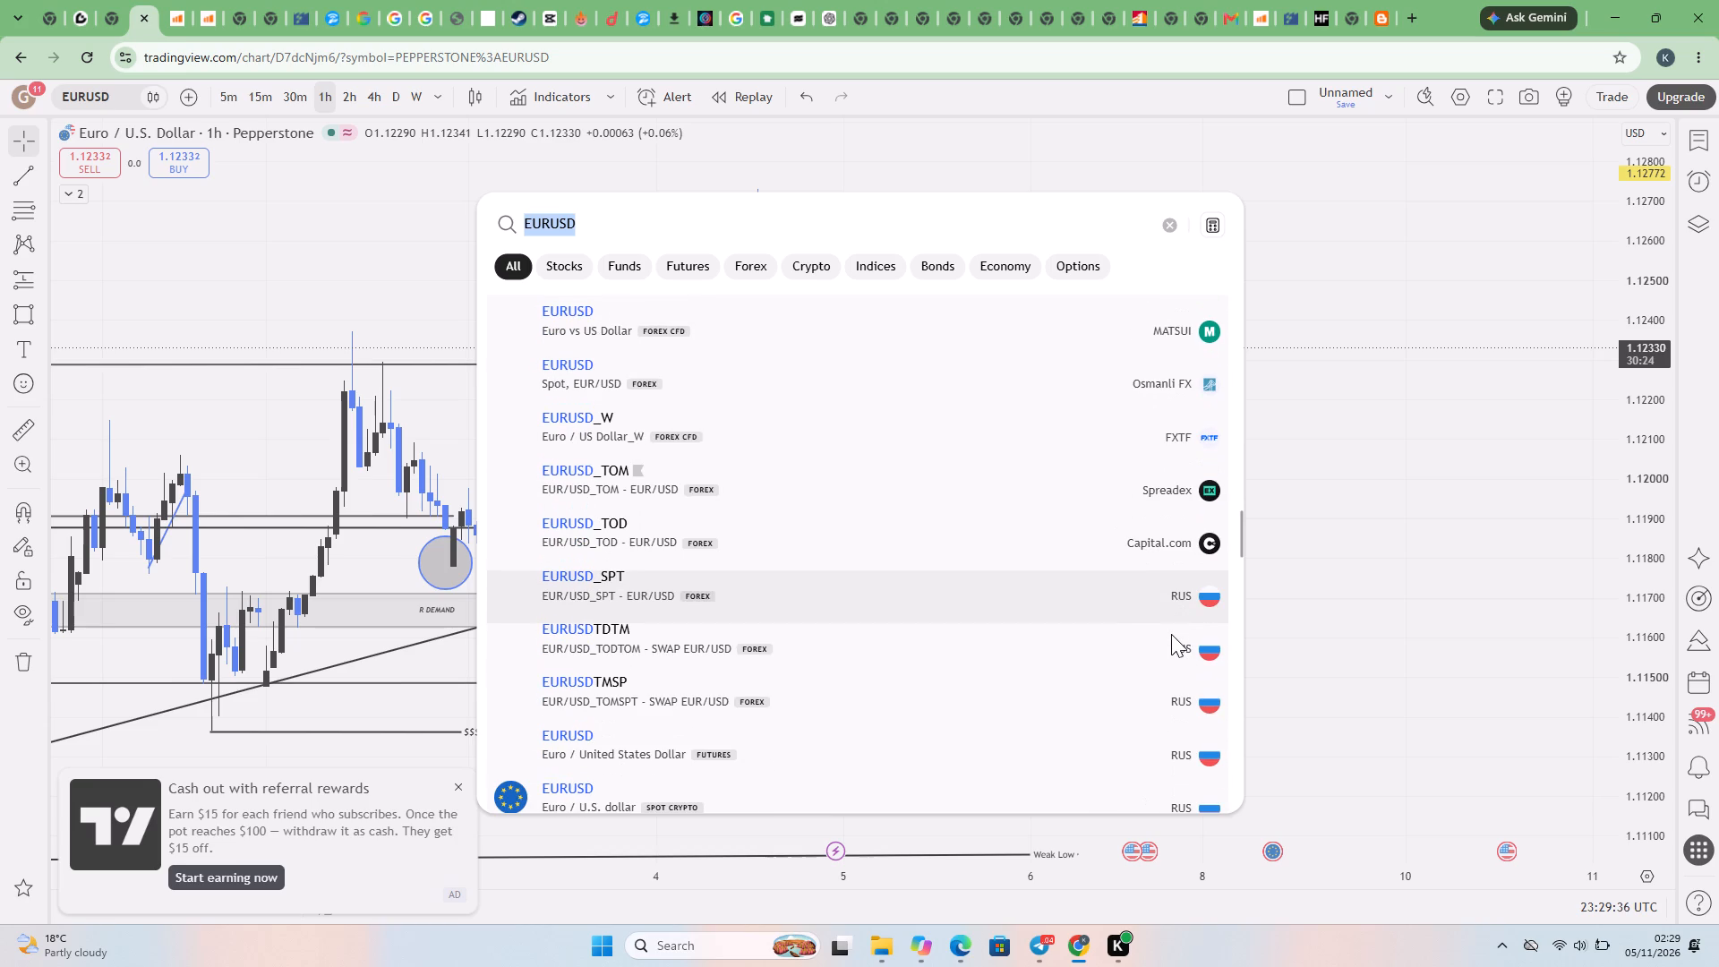
pyautogui.scroll(8, 1171, 634)
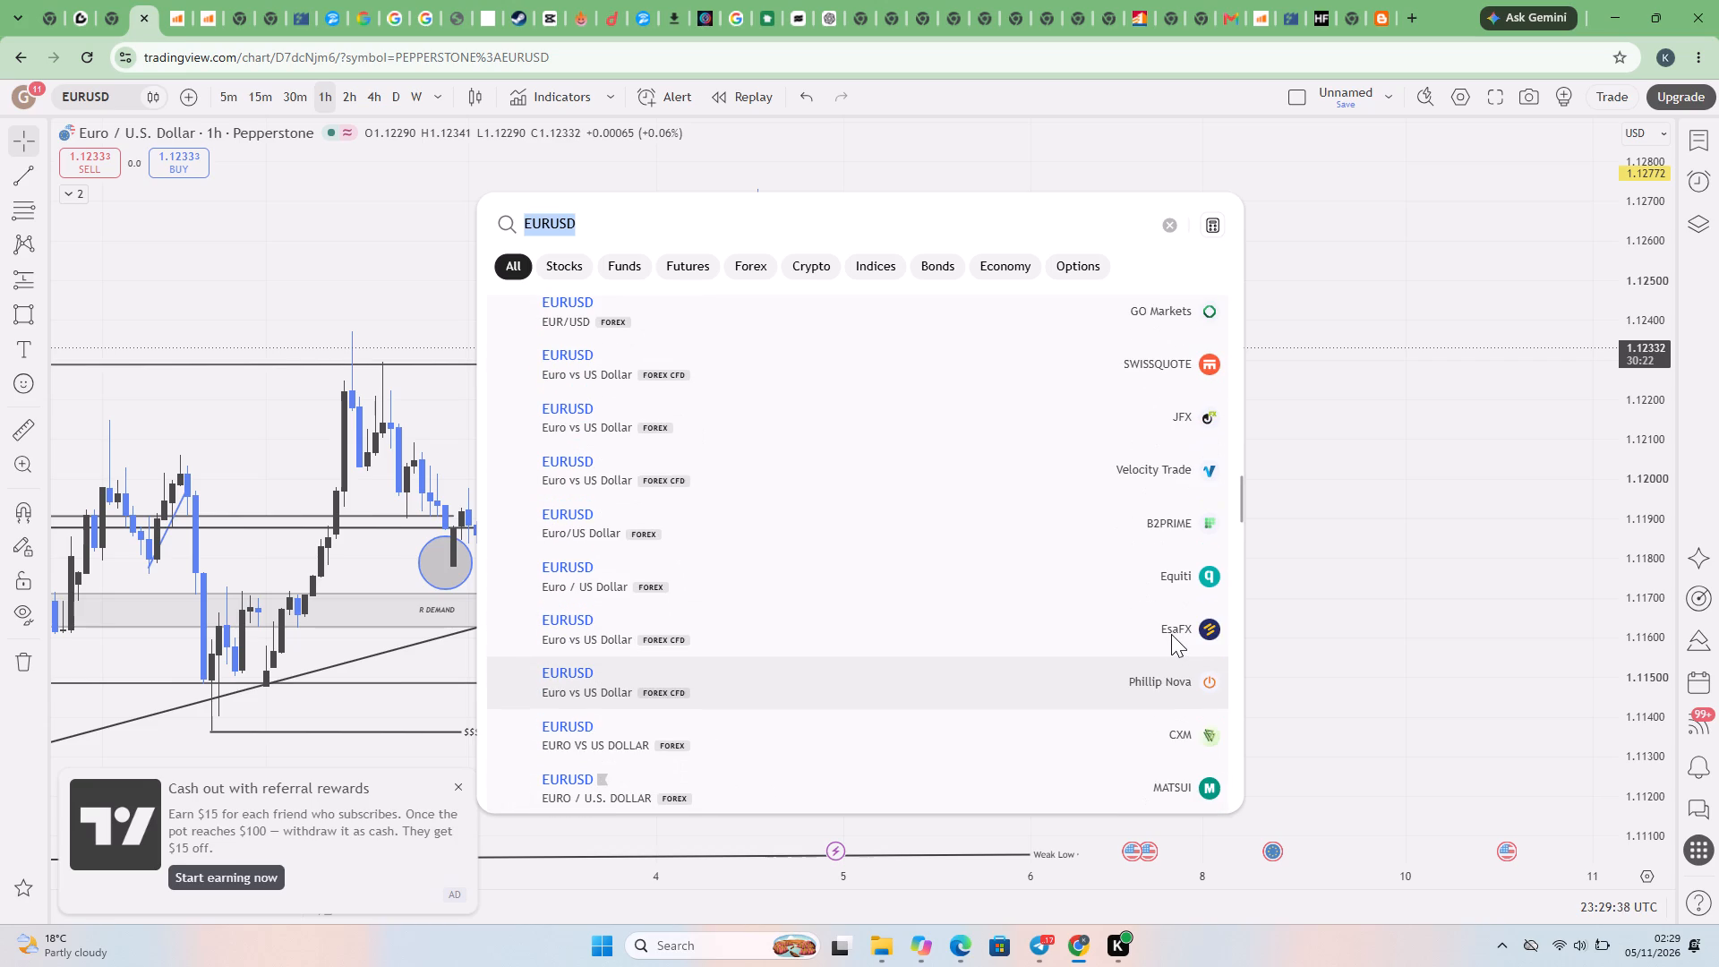
pyautogui.scroll(5, 1171, 634)
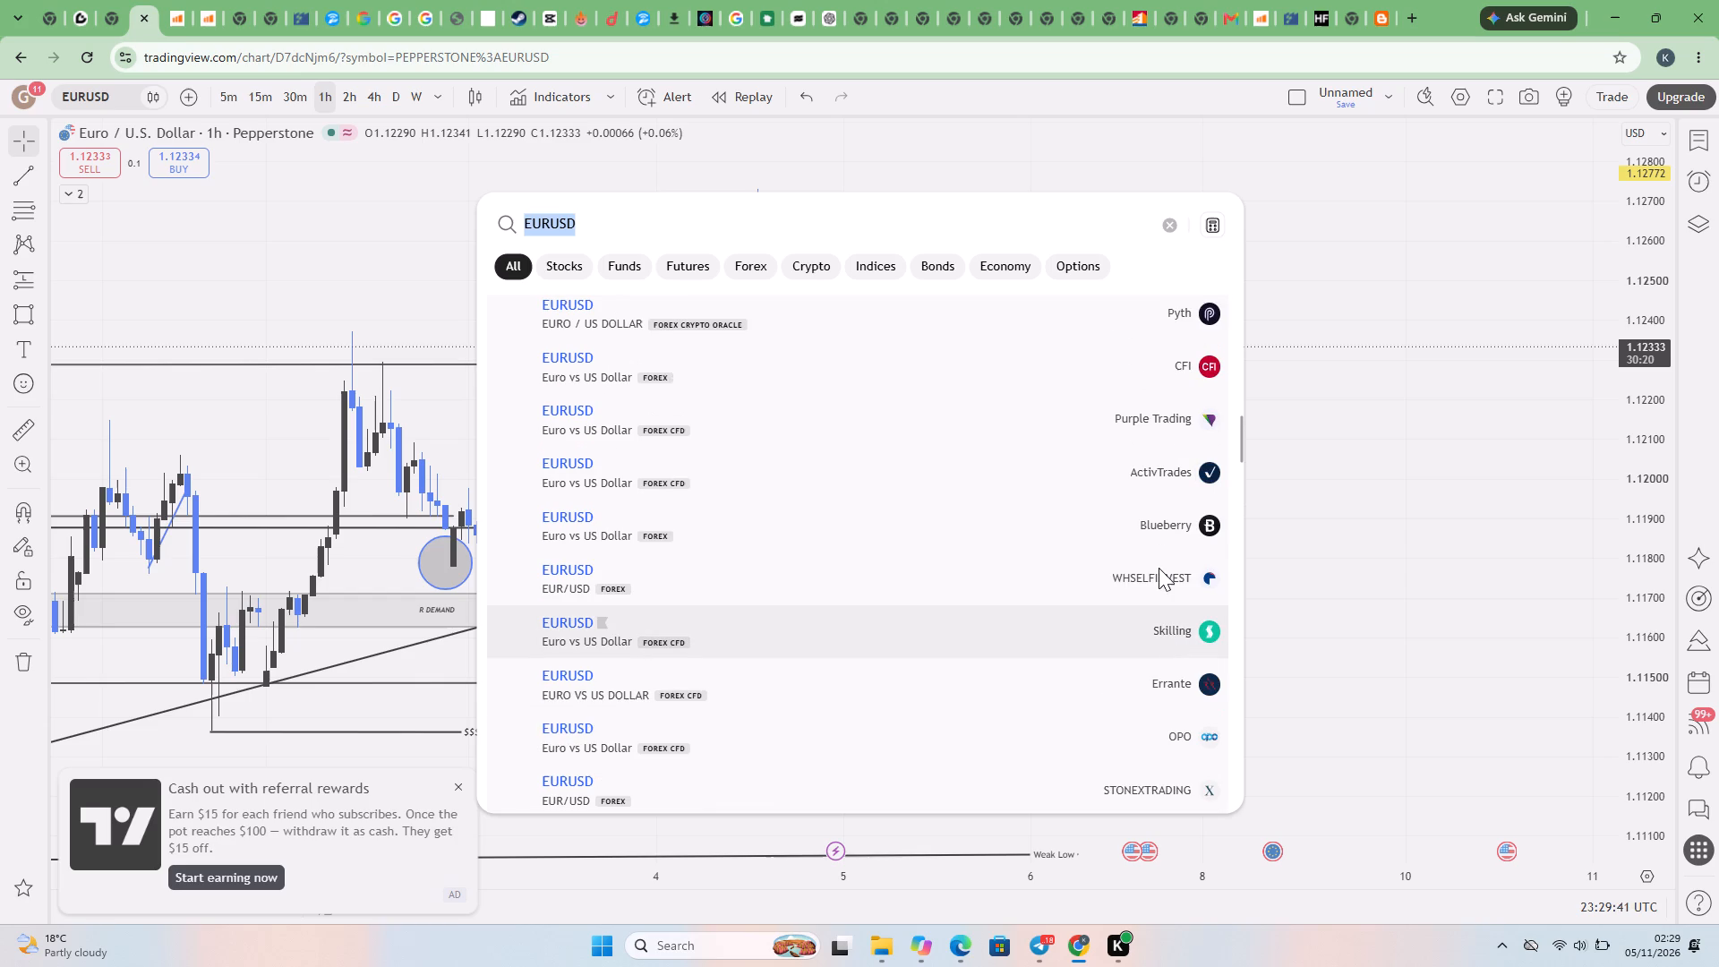
pyautogui.scroll(9, 1143, 569)
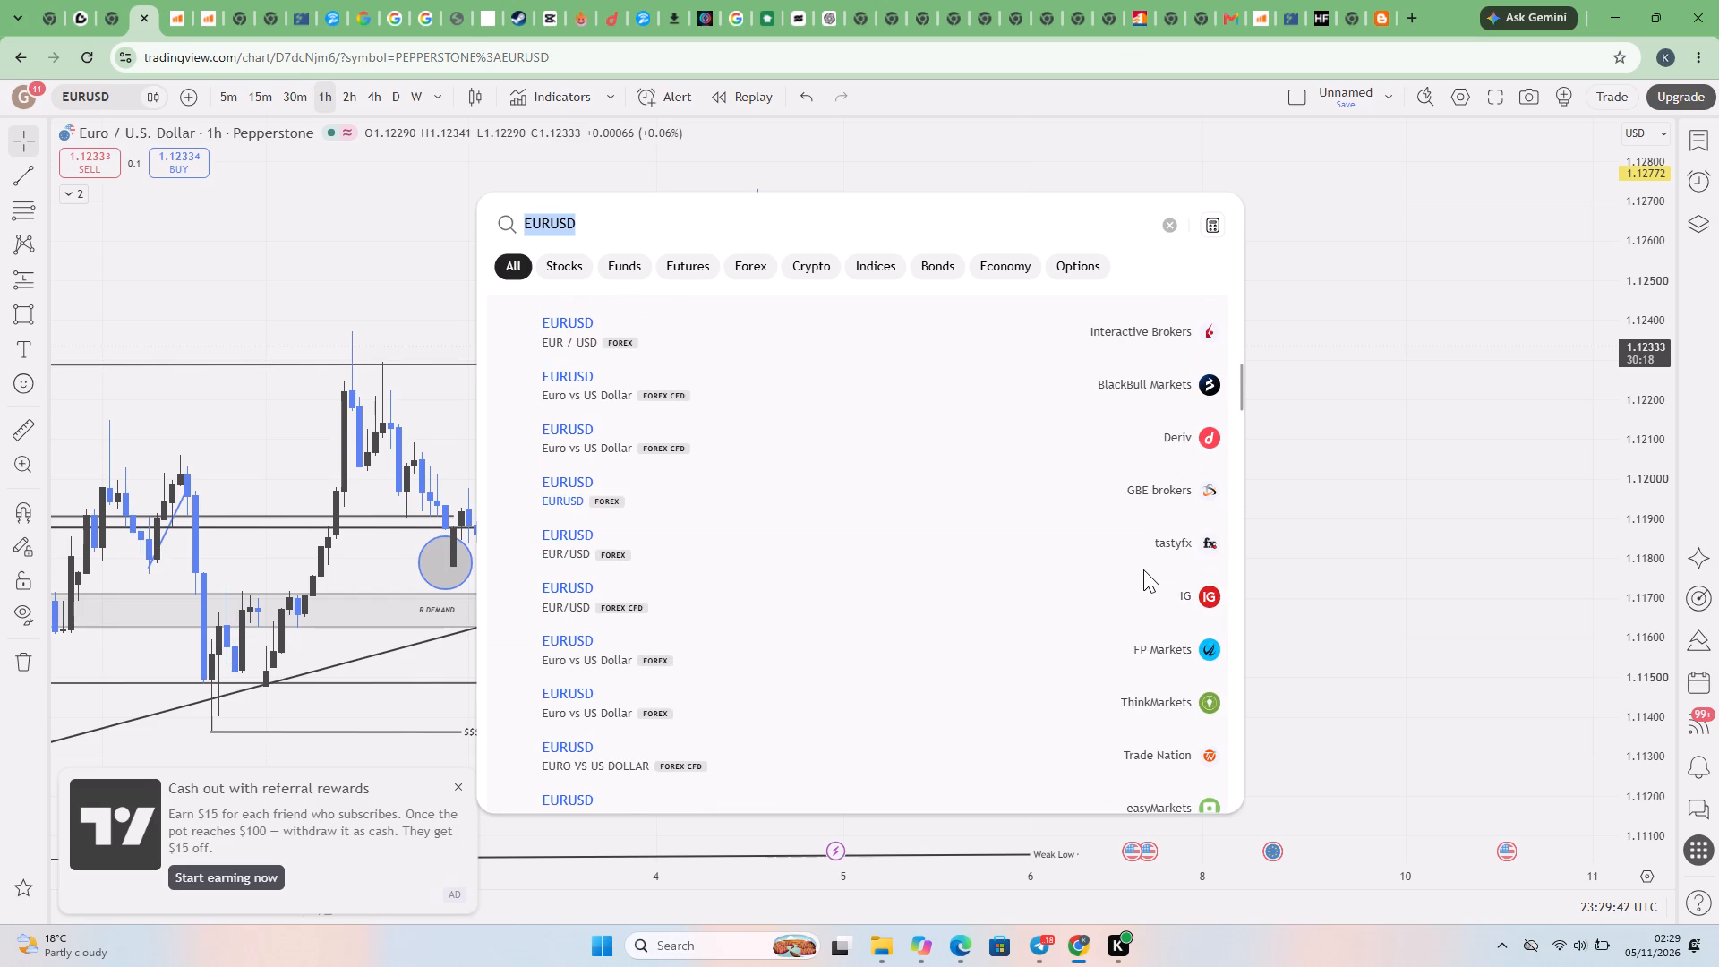
pyautogui.scroll(10, 1143, 569)
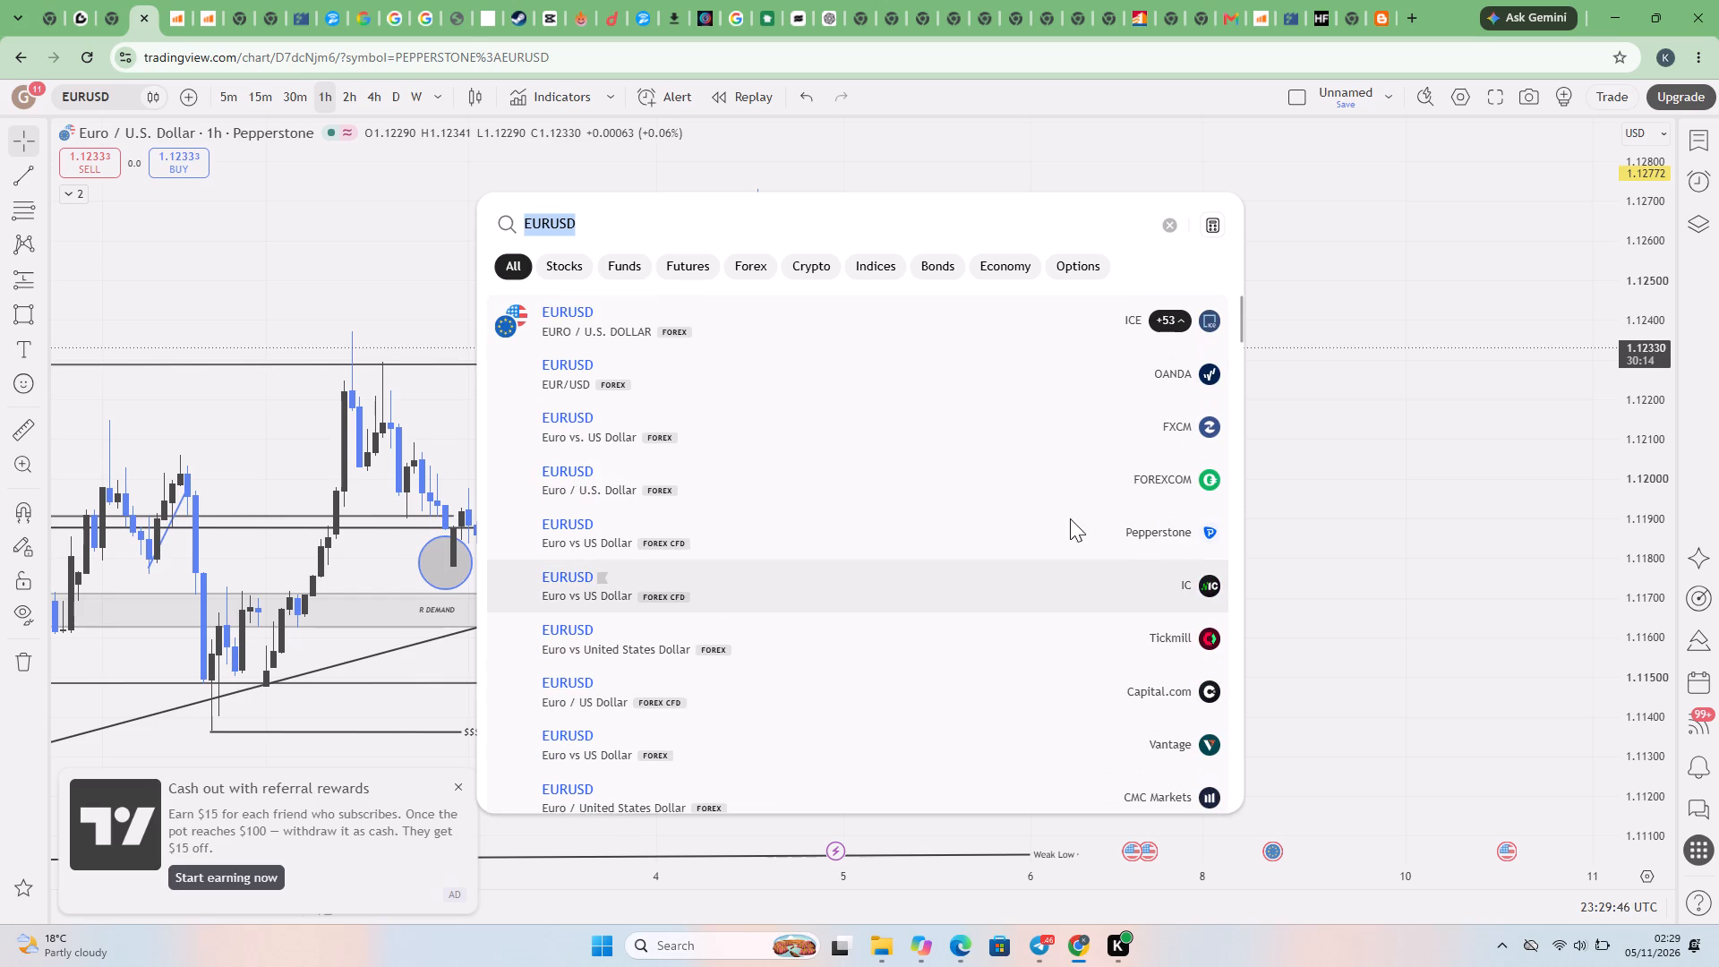
# Choose the Pepperstone EURUSD forex CFD listing for the chart.
pyautogui.click(1129, 552)
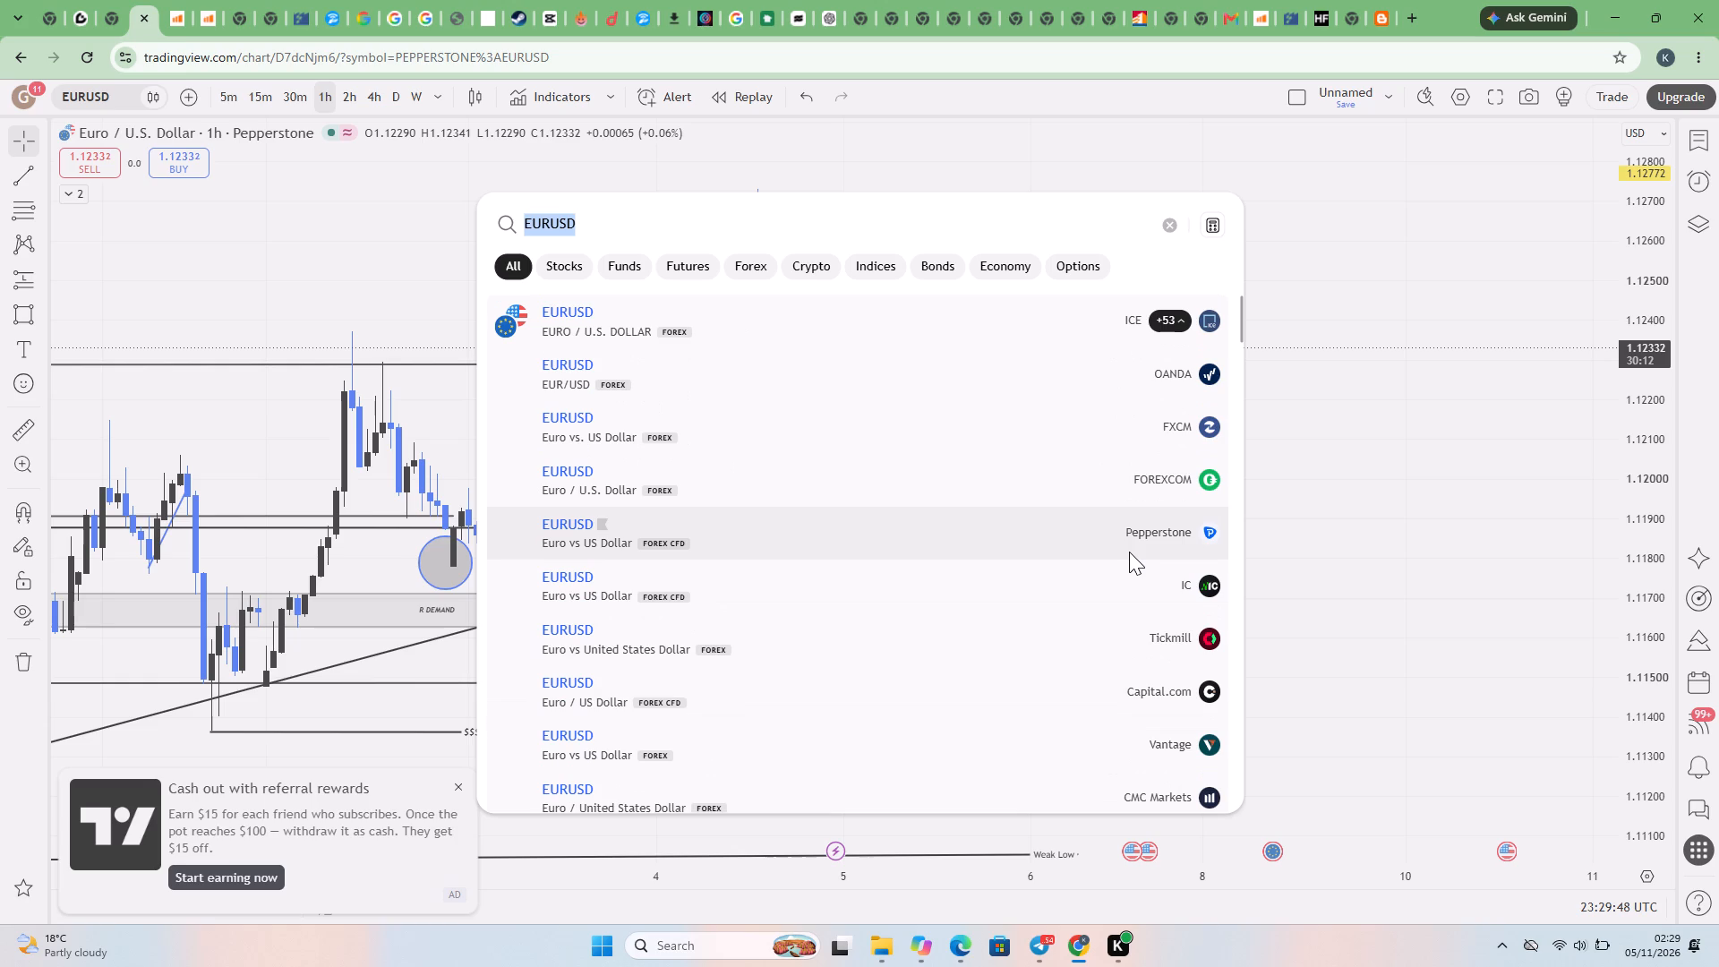
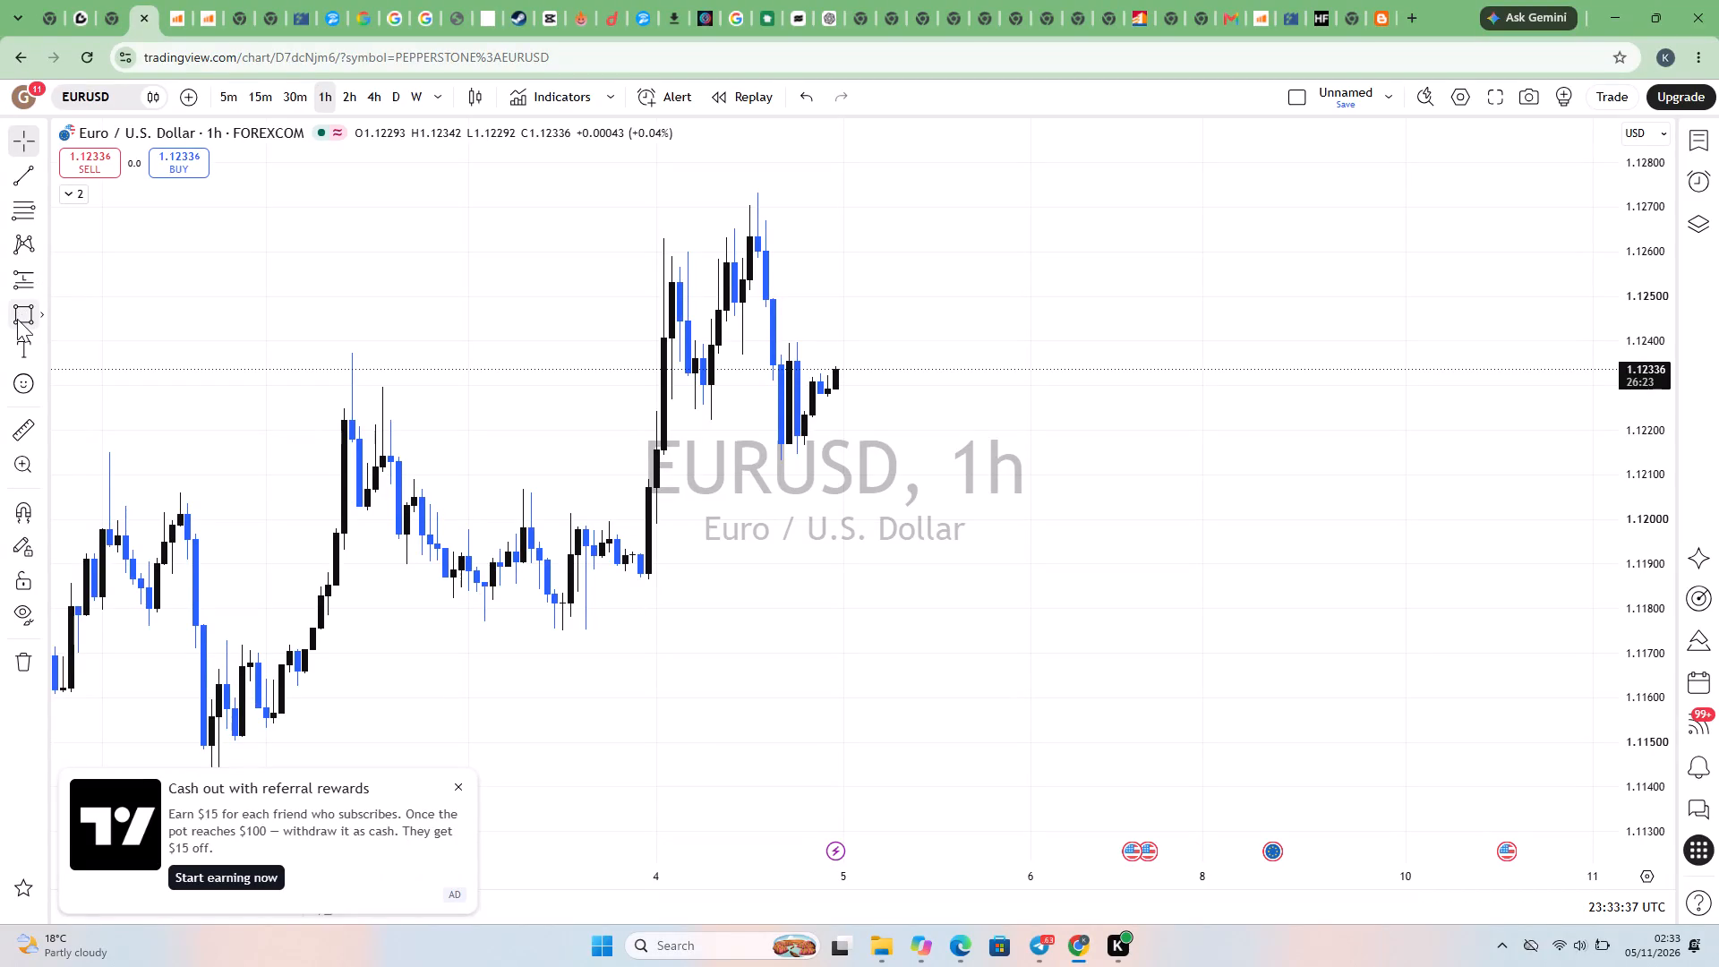
# Look through the brush, arrow and shape drawing tools, ending with the line tool active on the EURUSD 1h chart.
pyautogui.click(17, 319)
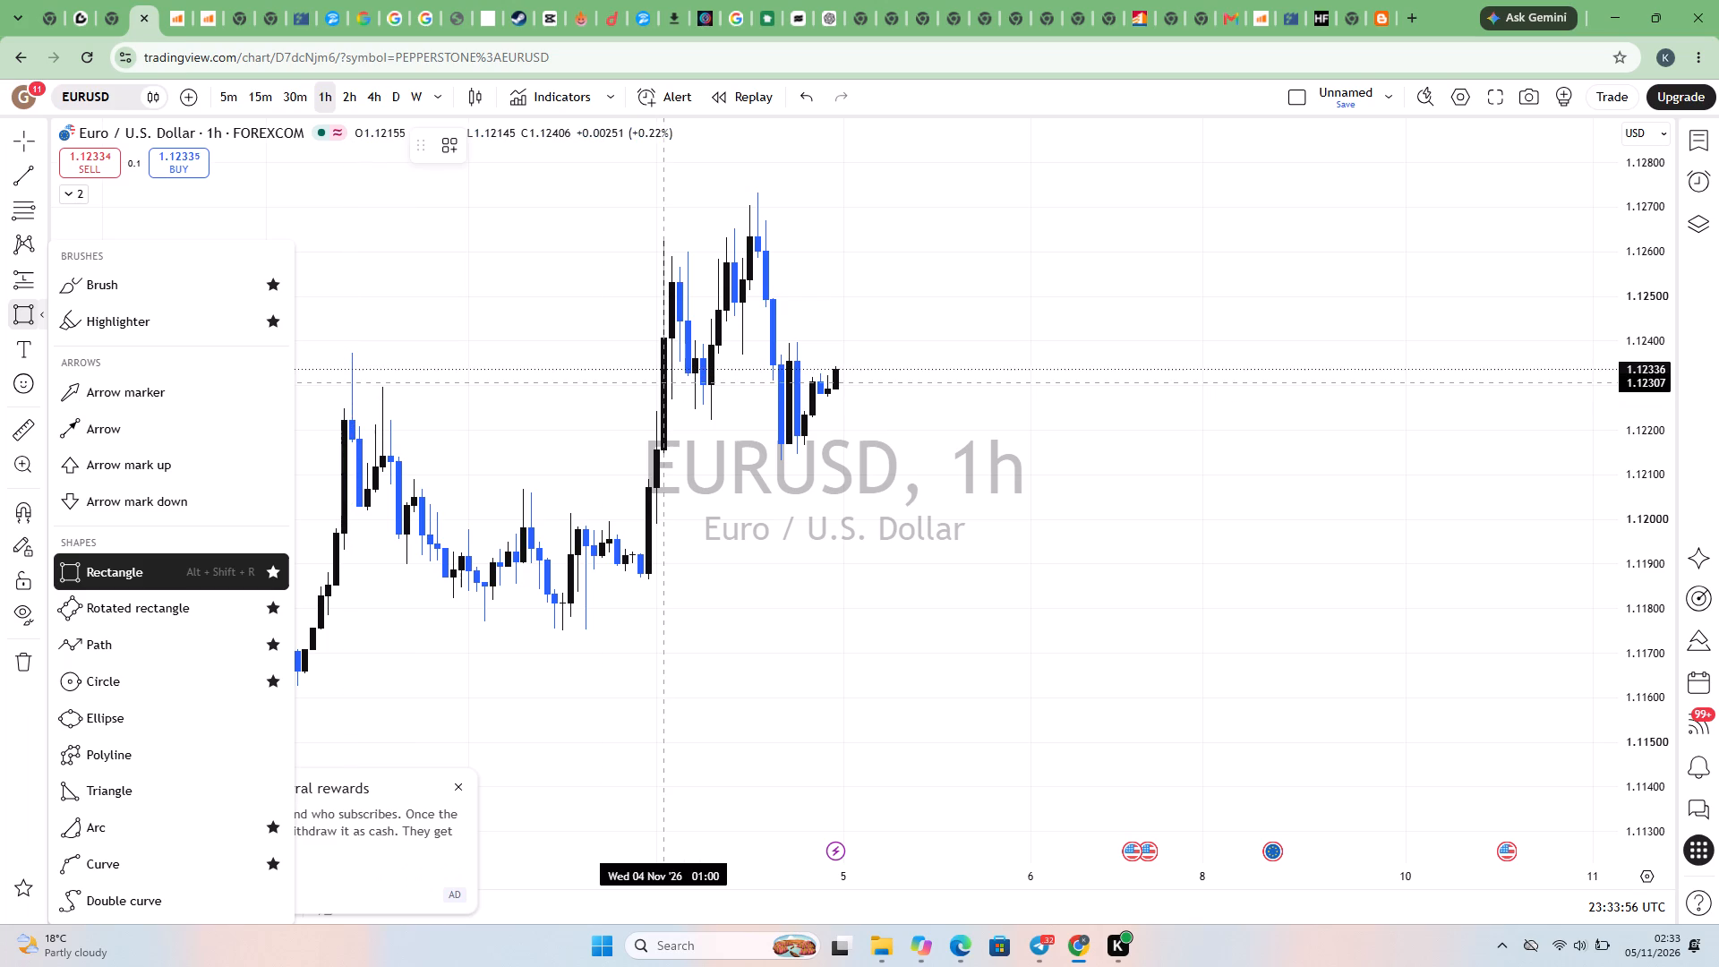
pyautogui.click(22, 170)
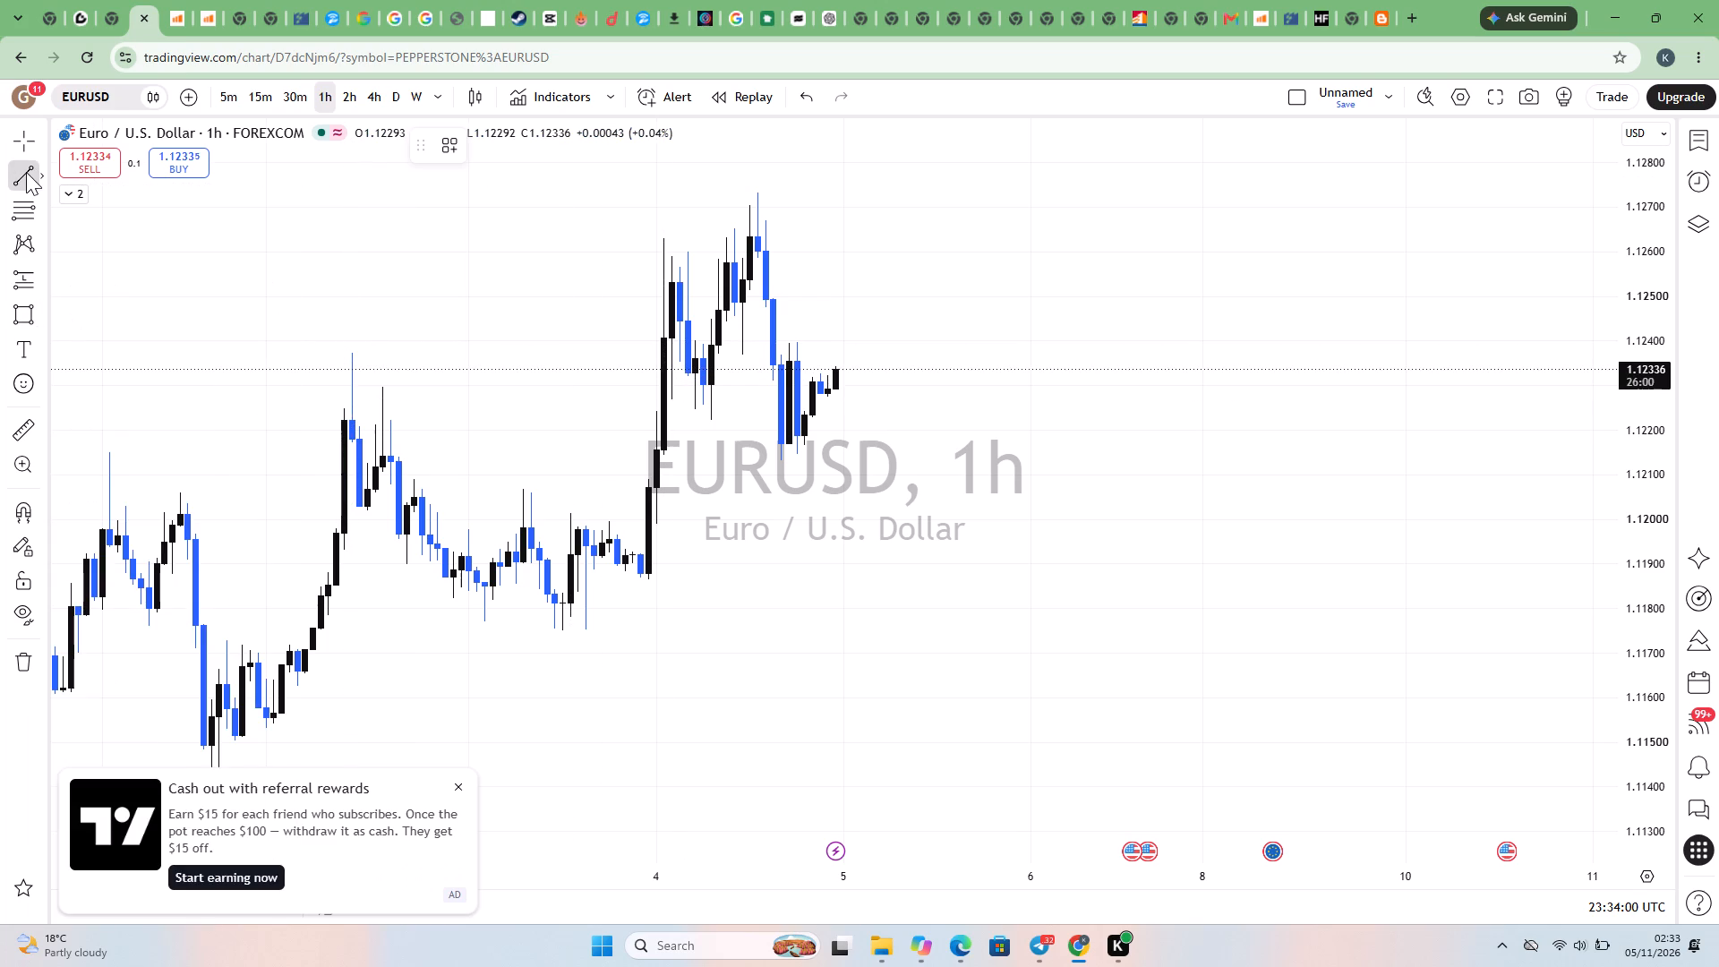
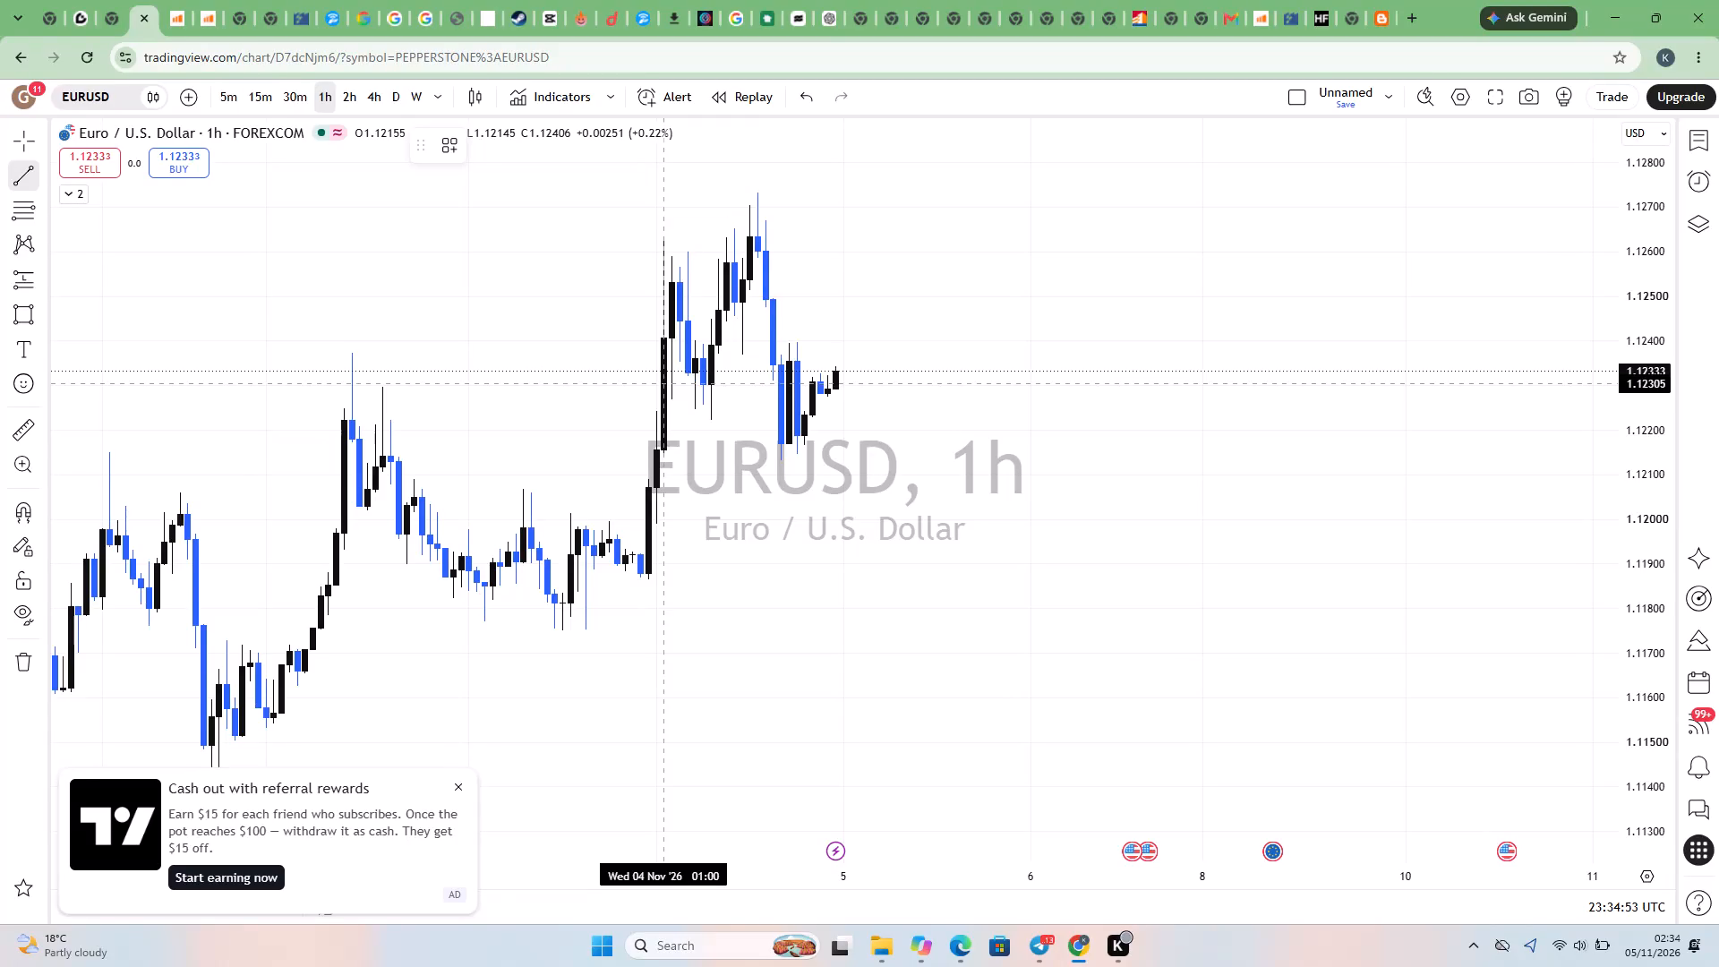
# Draw a nearly horizontal trend line at about 1.1231 on the EURUSD 1h chart, from 04 Nov 01:00 to 04 Nov 23:00.
pyautogui.moveTo(663, 383); pyautogui.dragTo(831, 383)
pyautogui.moveTo(831, 383); pyautogui.dragTo(837, 384)
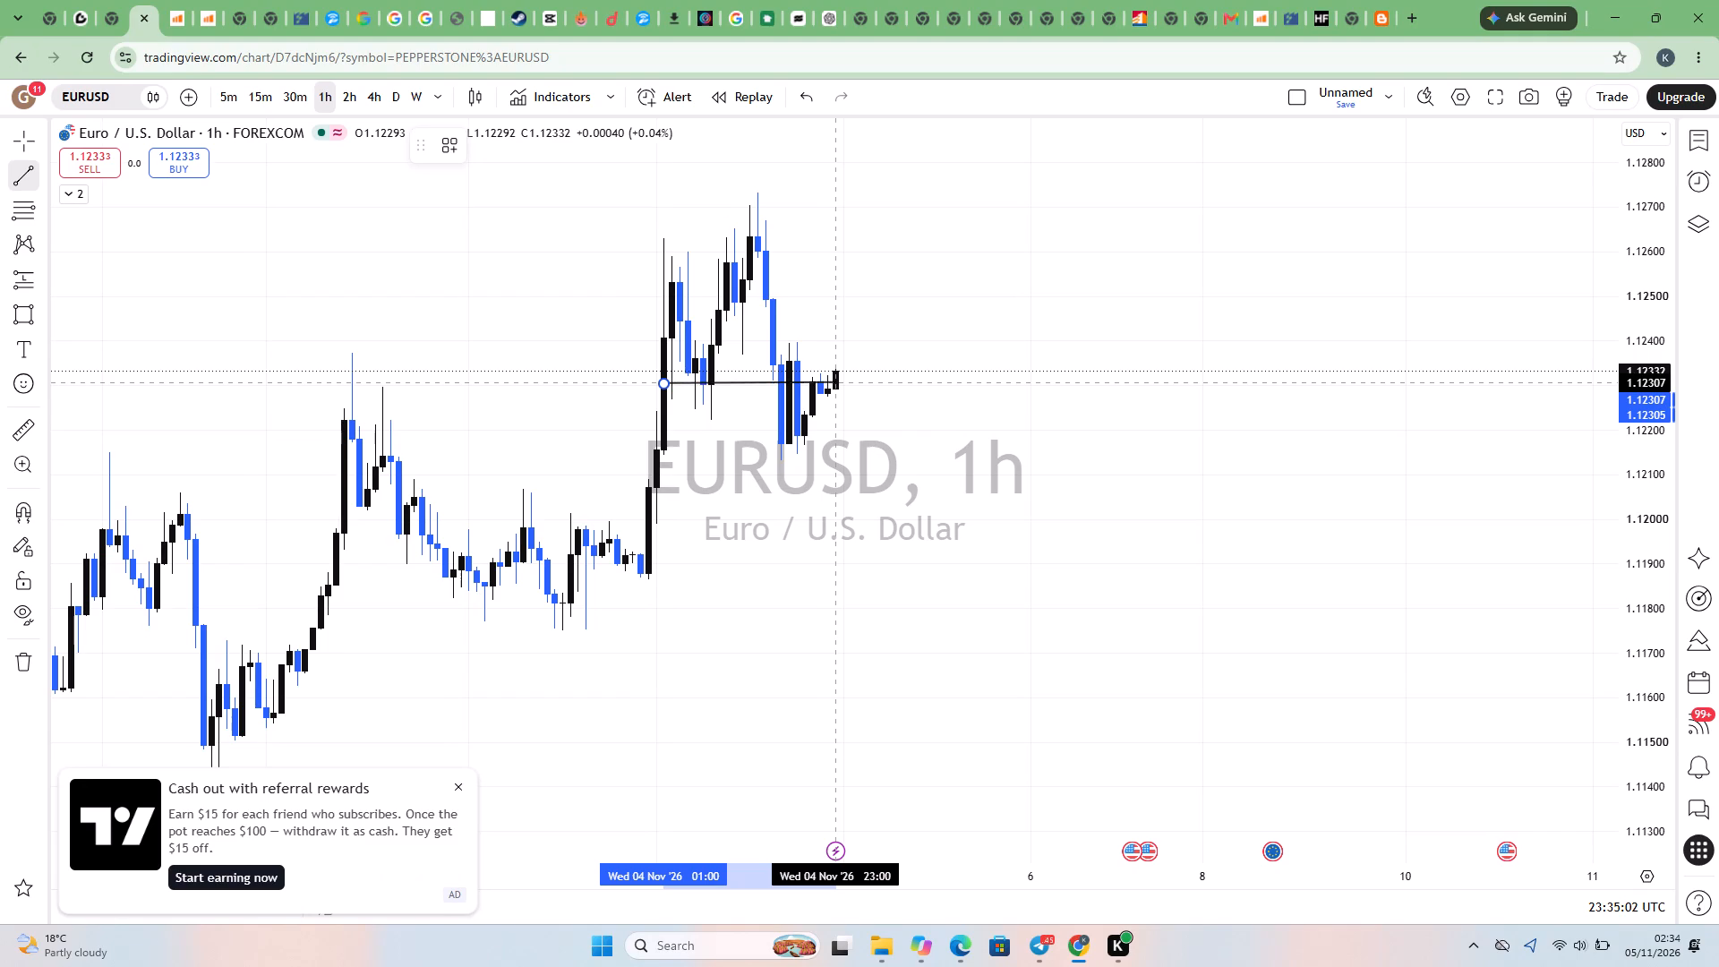
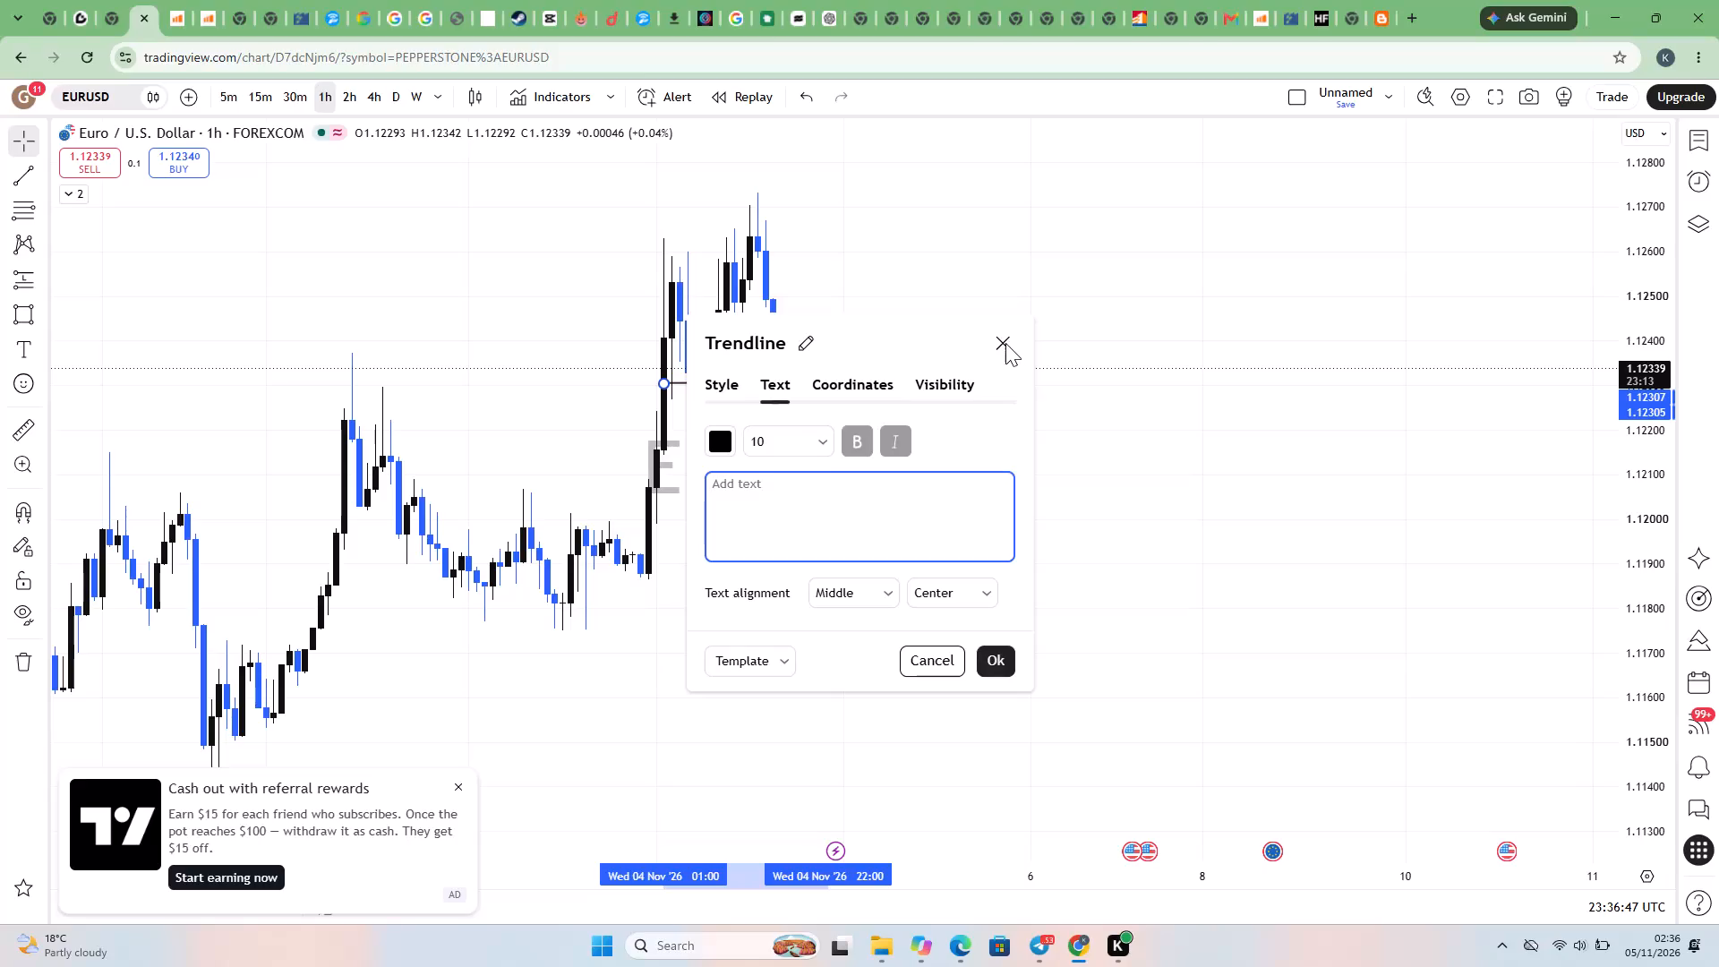
# Close the trend line's settings without adding any text to the line.
pyautogui.click(1005, 343)
pyautogui.click(1001, 338)
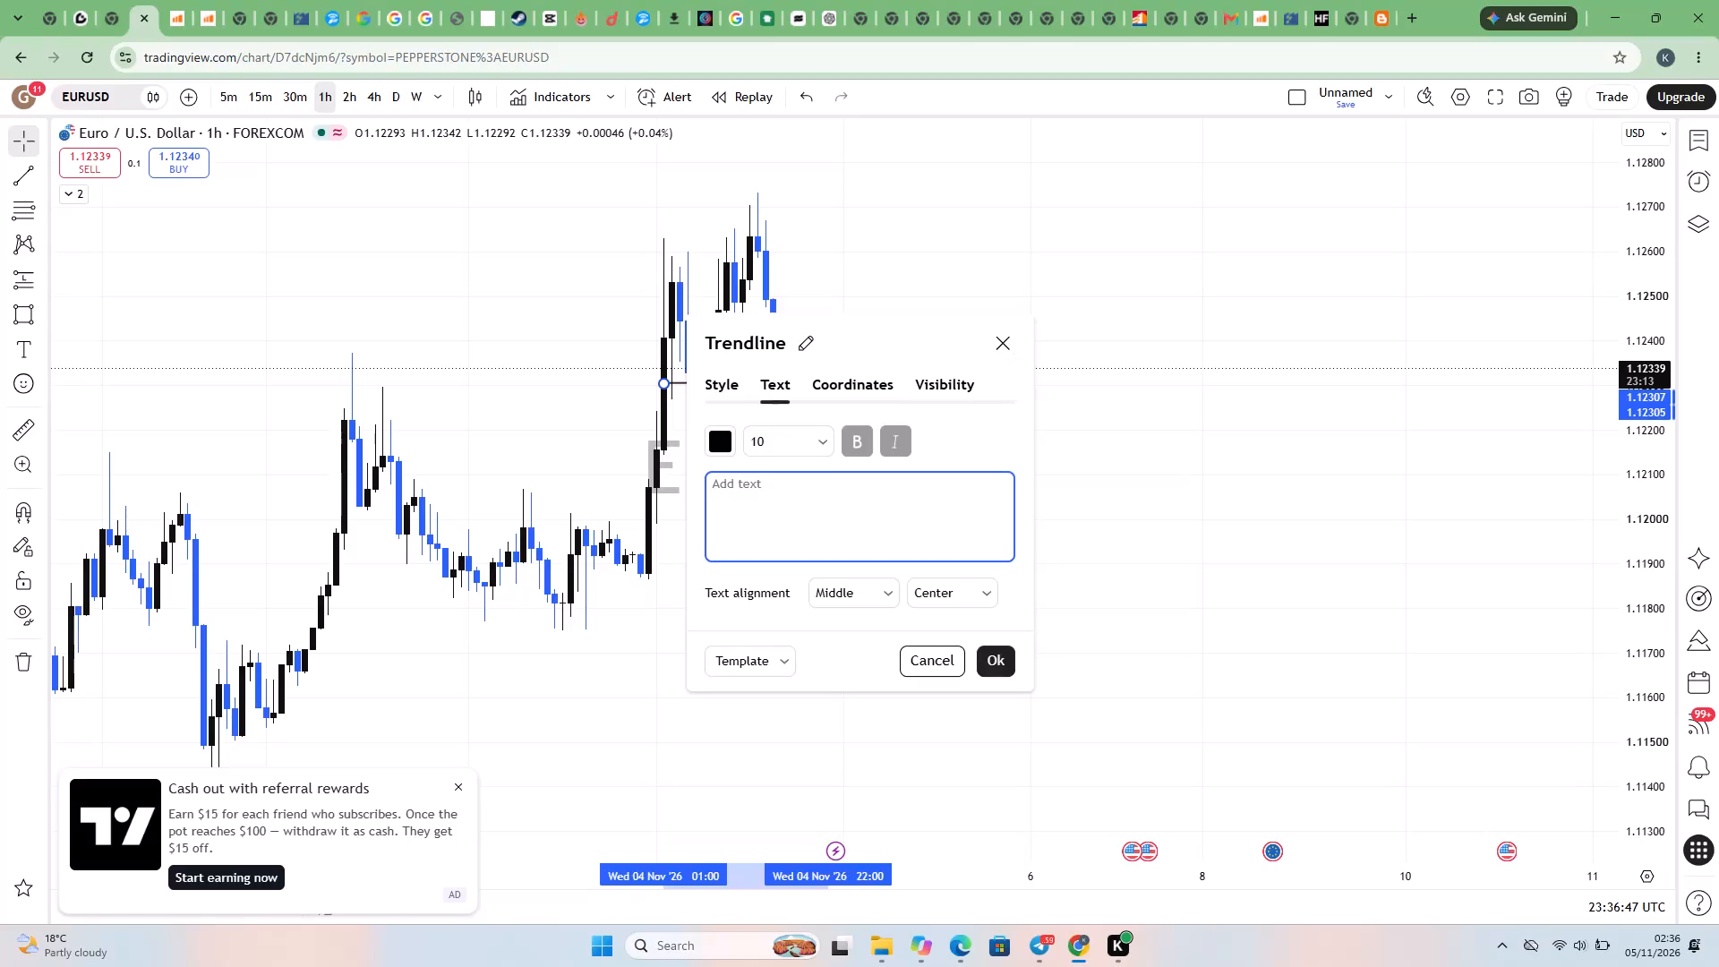
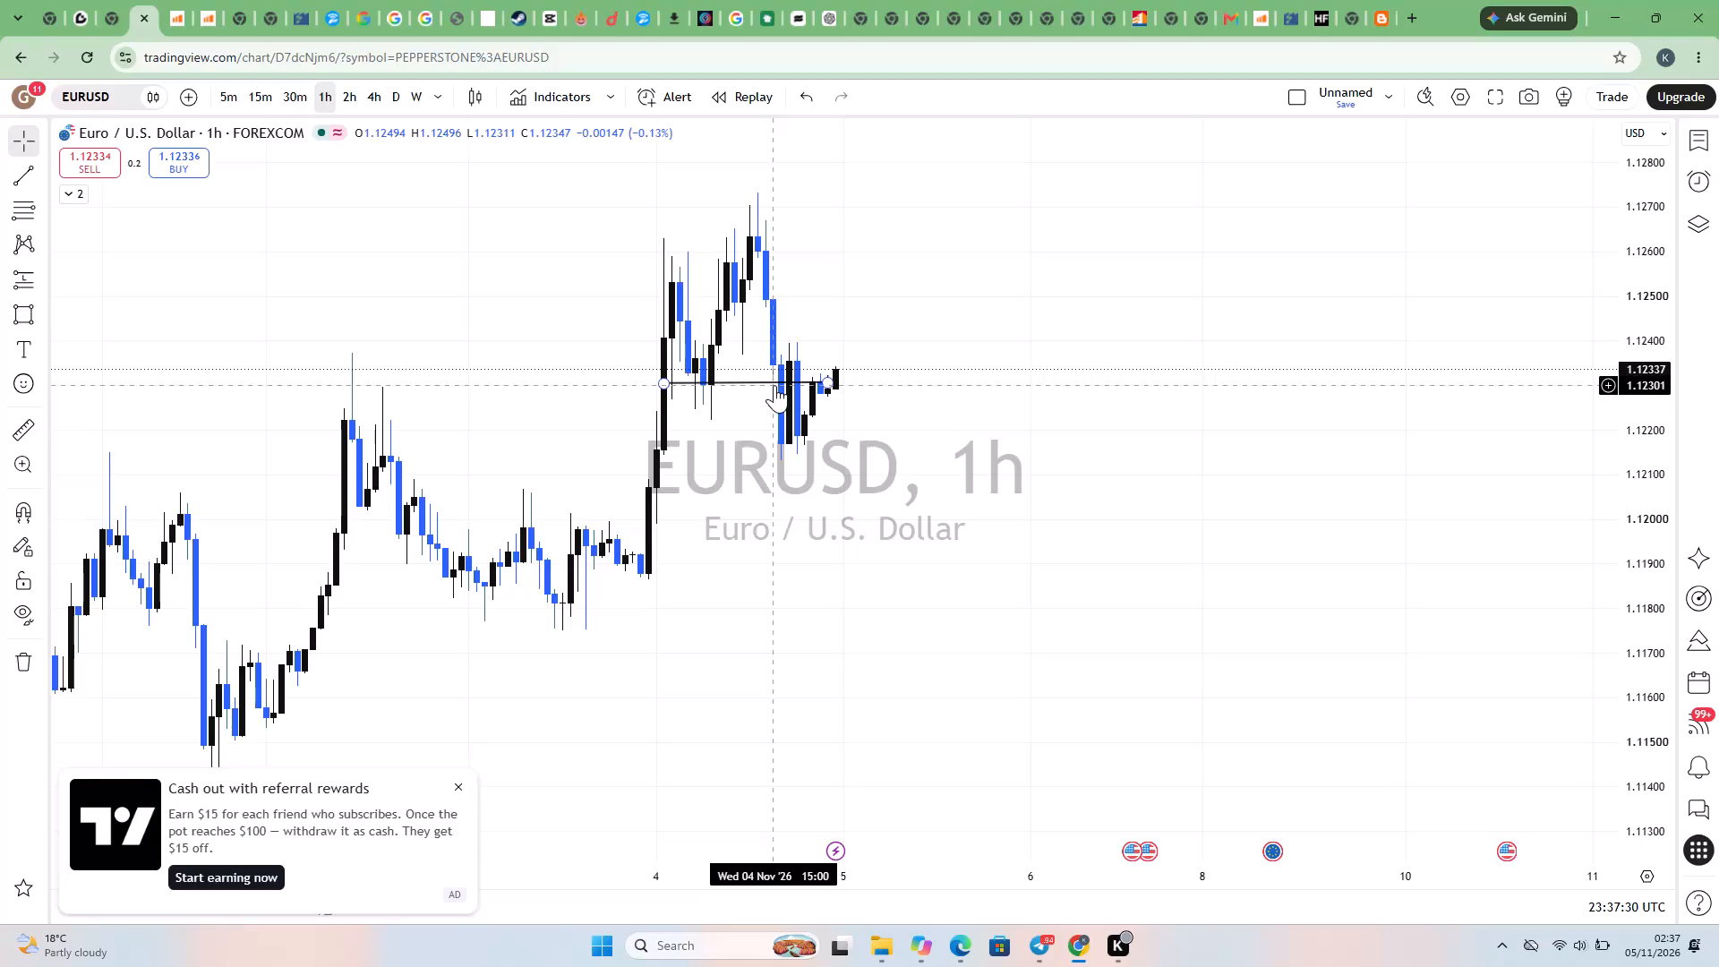
# Apply the saved SBR drawing template to the trend line at about 1.1230.
pyautogui.click(774, 385)
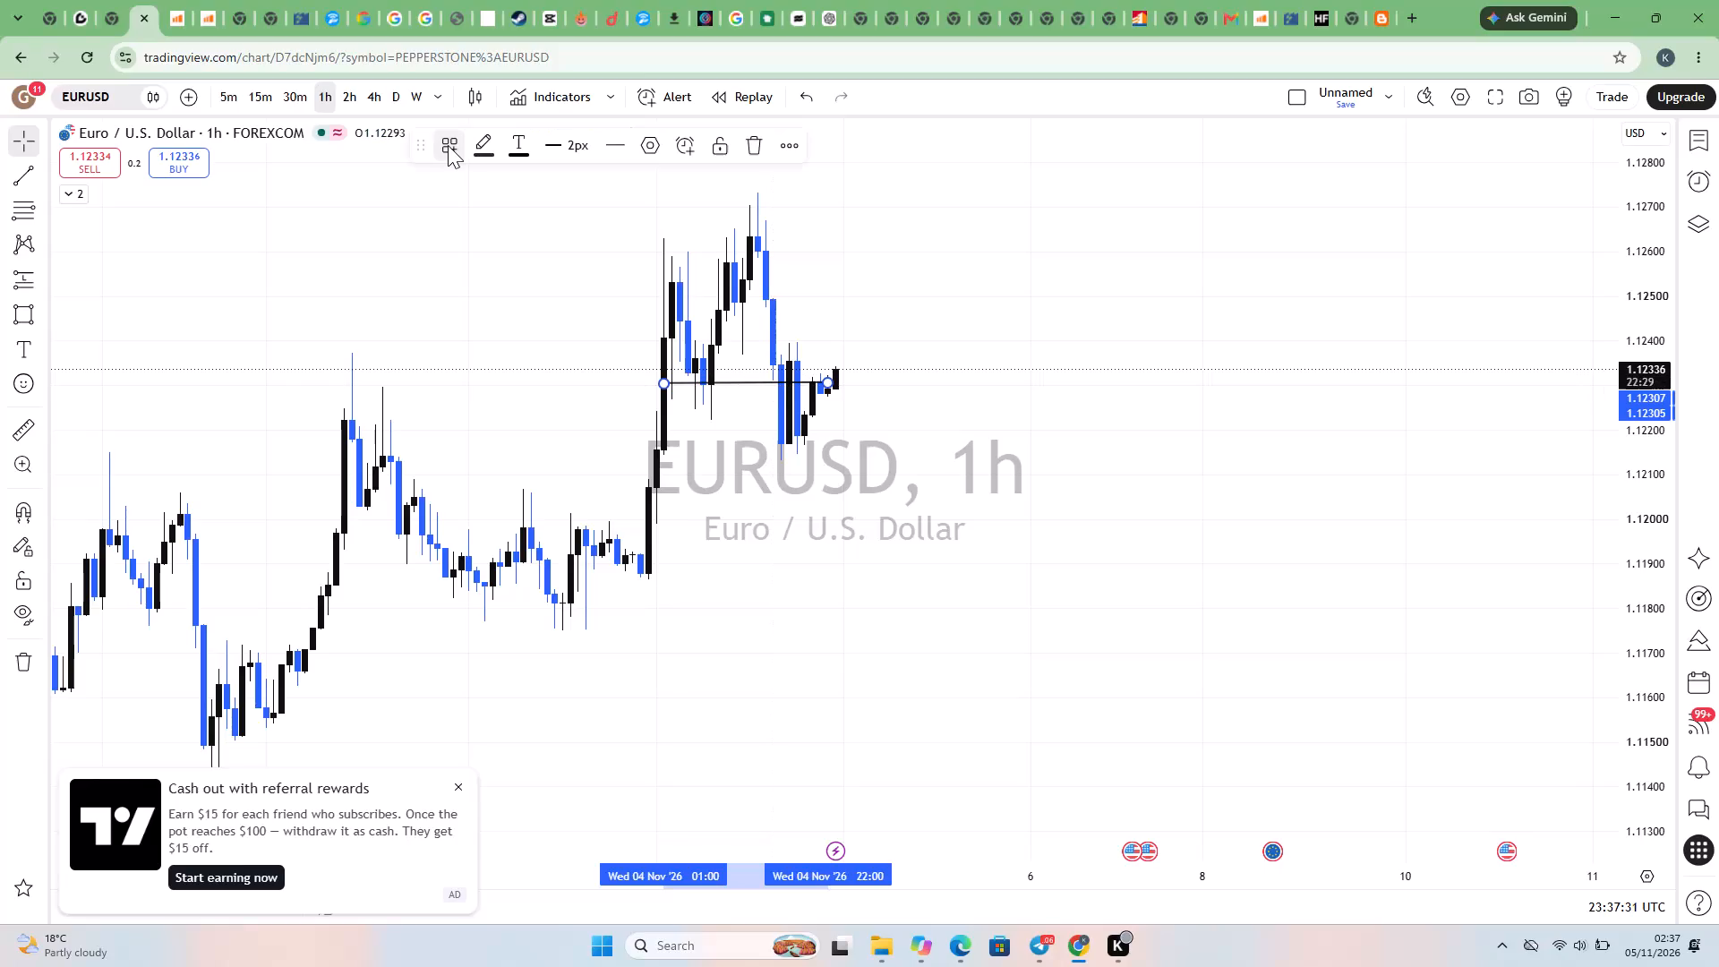
pyautogui.click(448, 145)
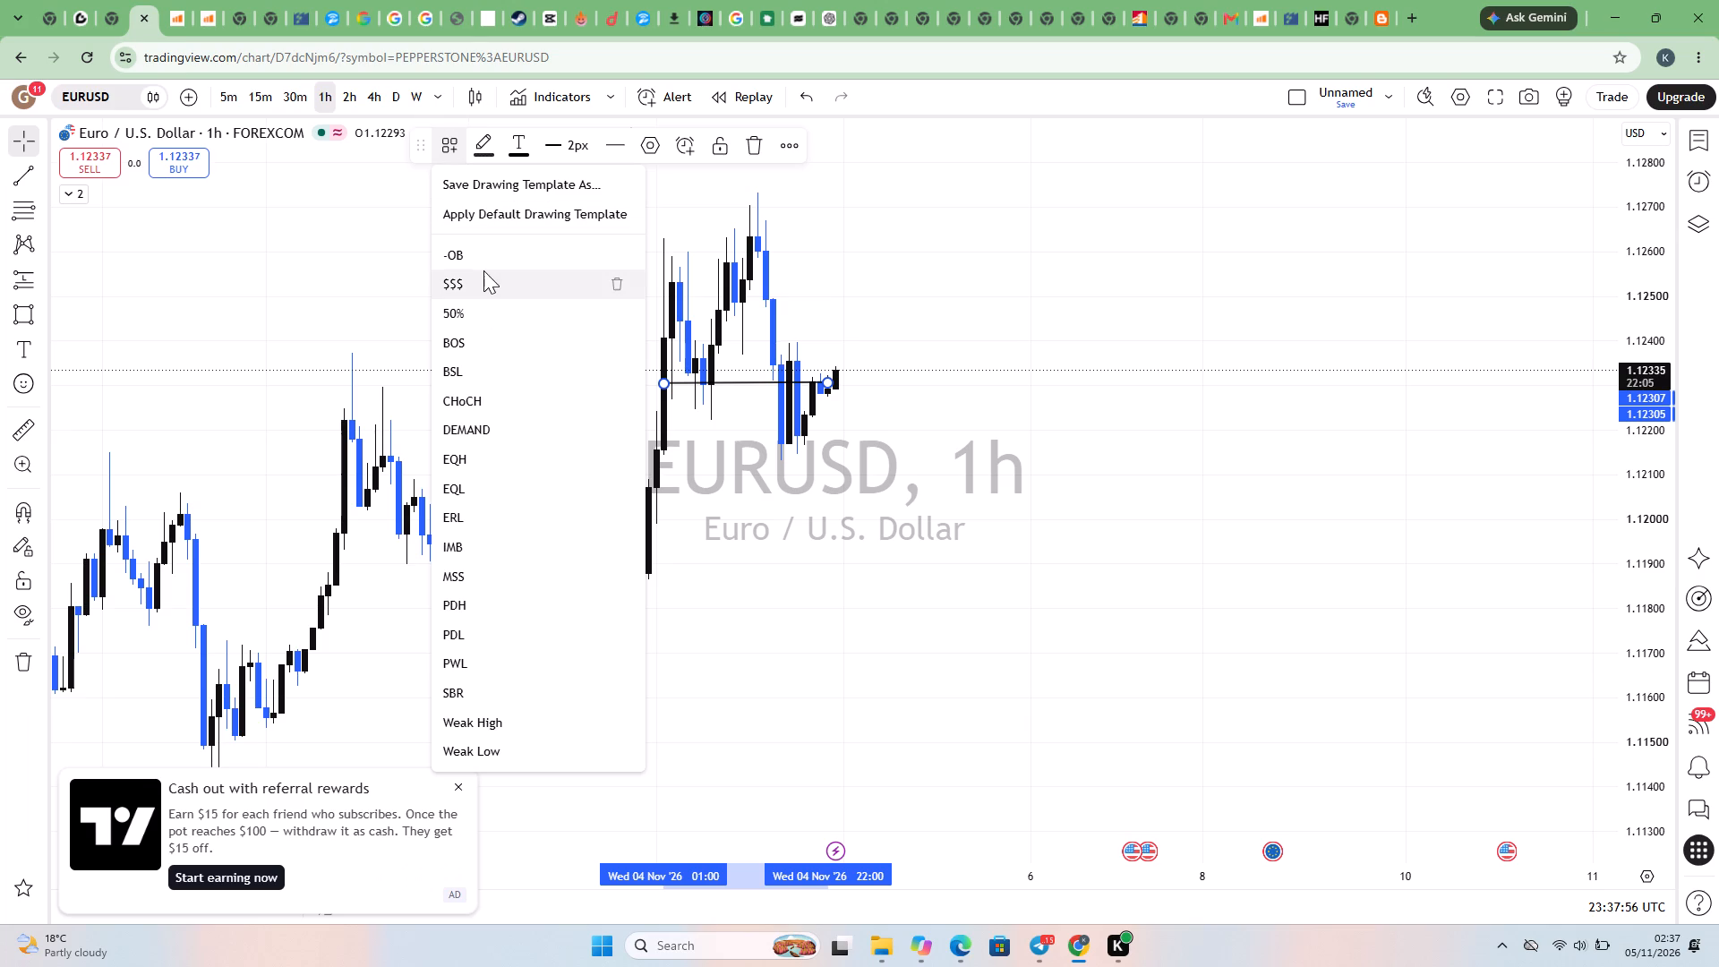
pyautogui.click(475, 688)
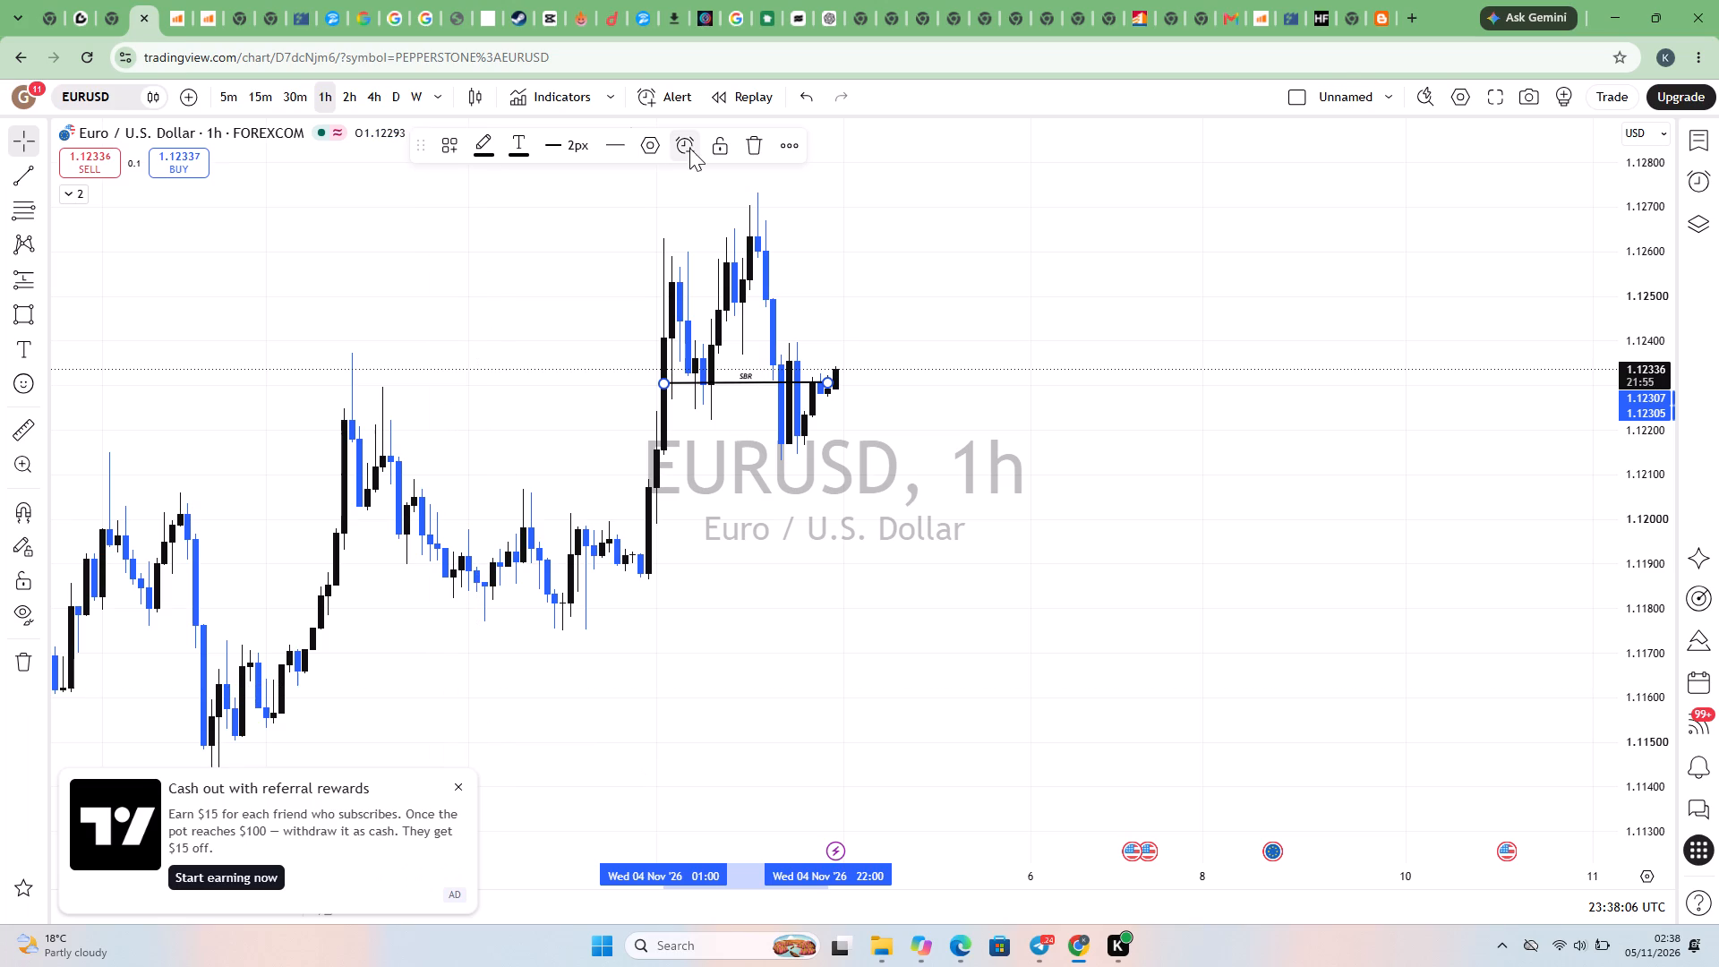
# Change the trend line's vertical text alignment so the SBR label sits in the middle of the line.
pyautogui.click(652, 137)
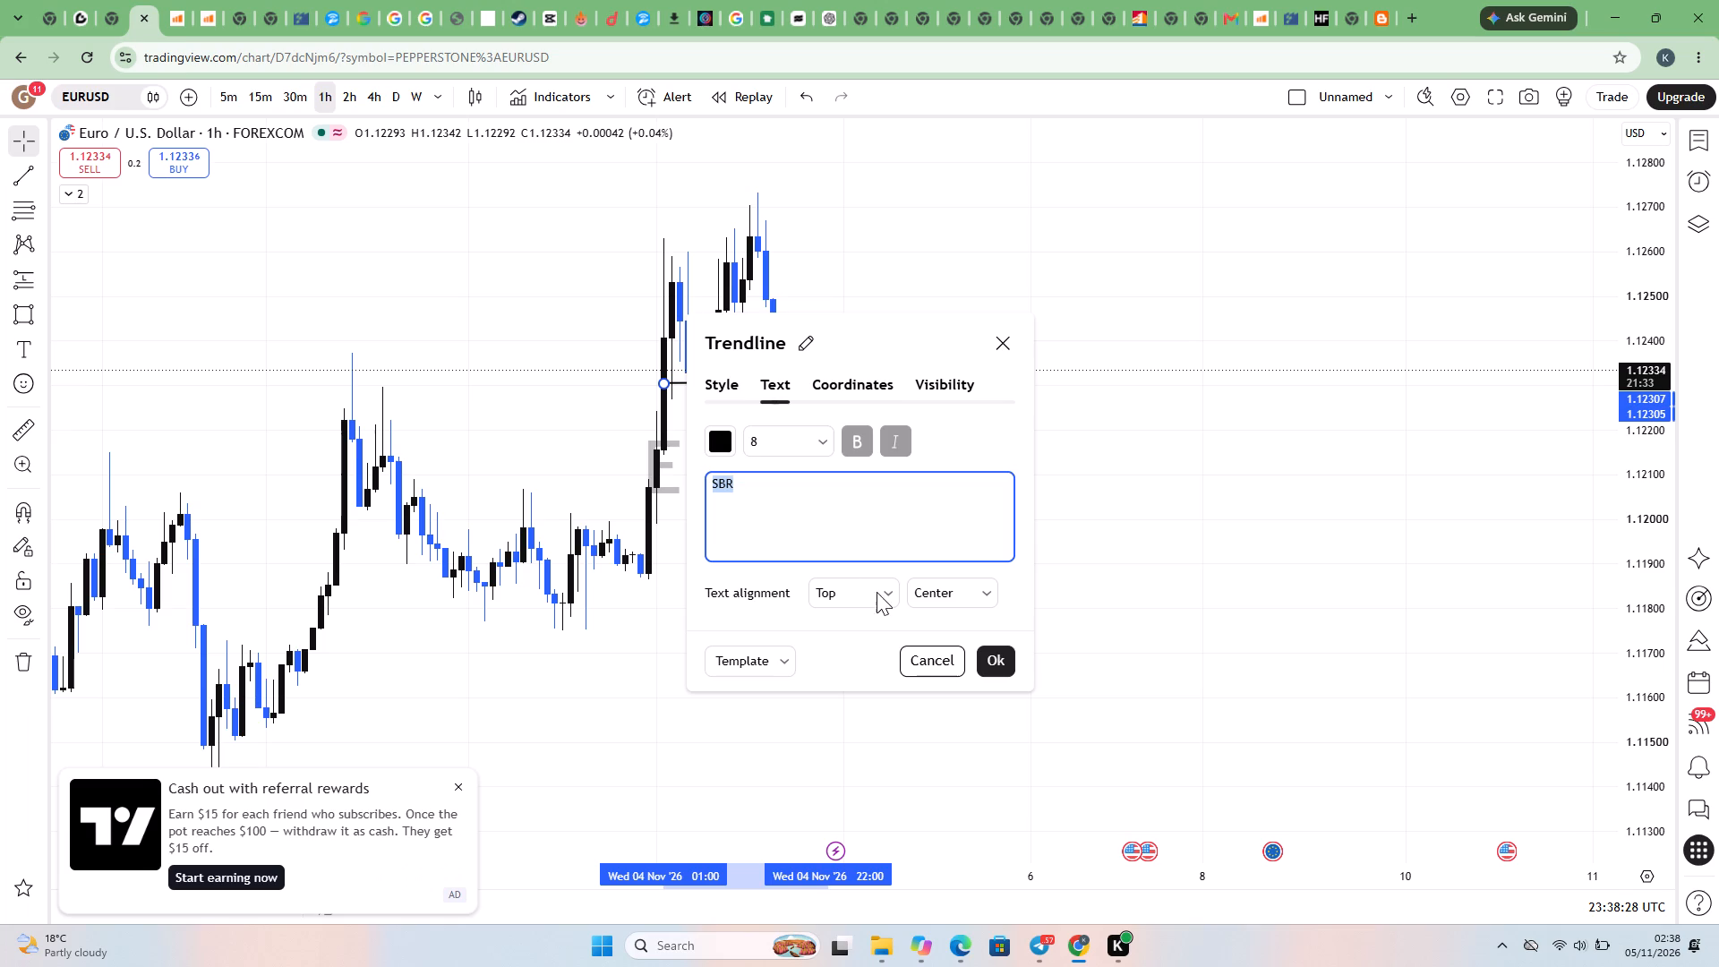
pyautogui.click(898, 601)
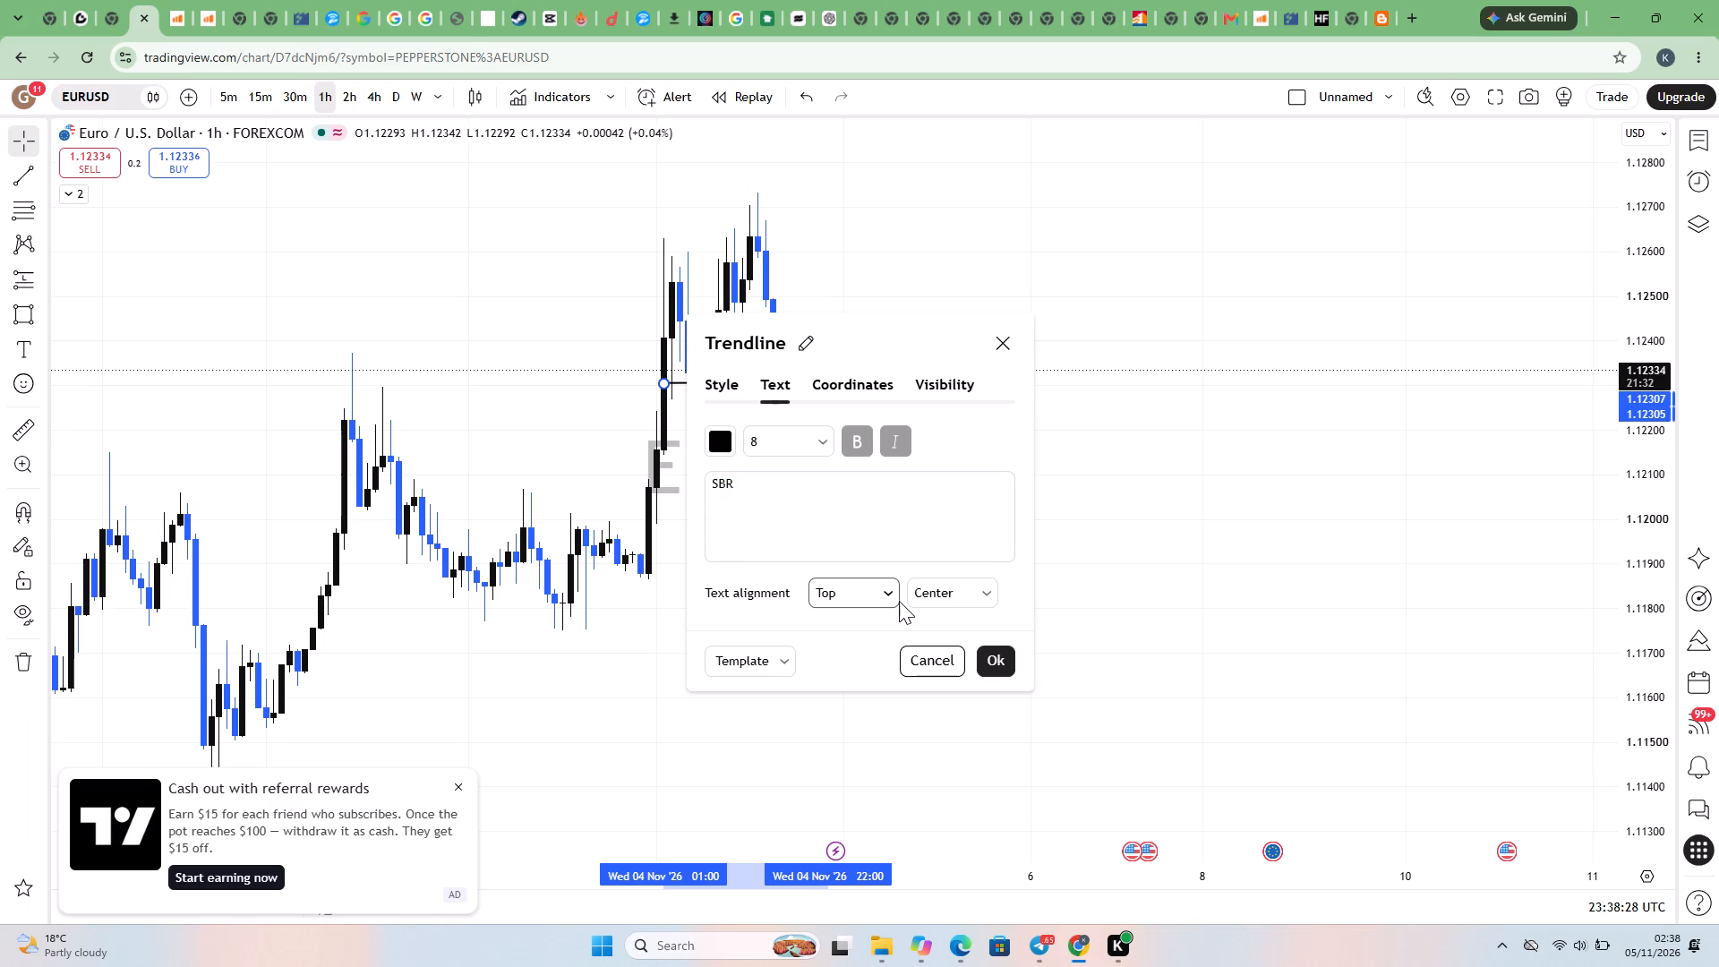
pyautogui.click(866, 646)
pyautogui.click(988, 654)
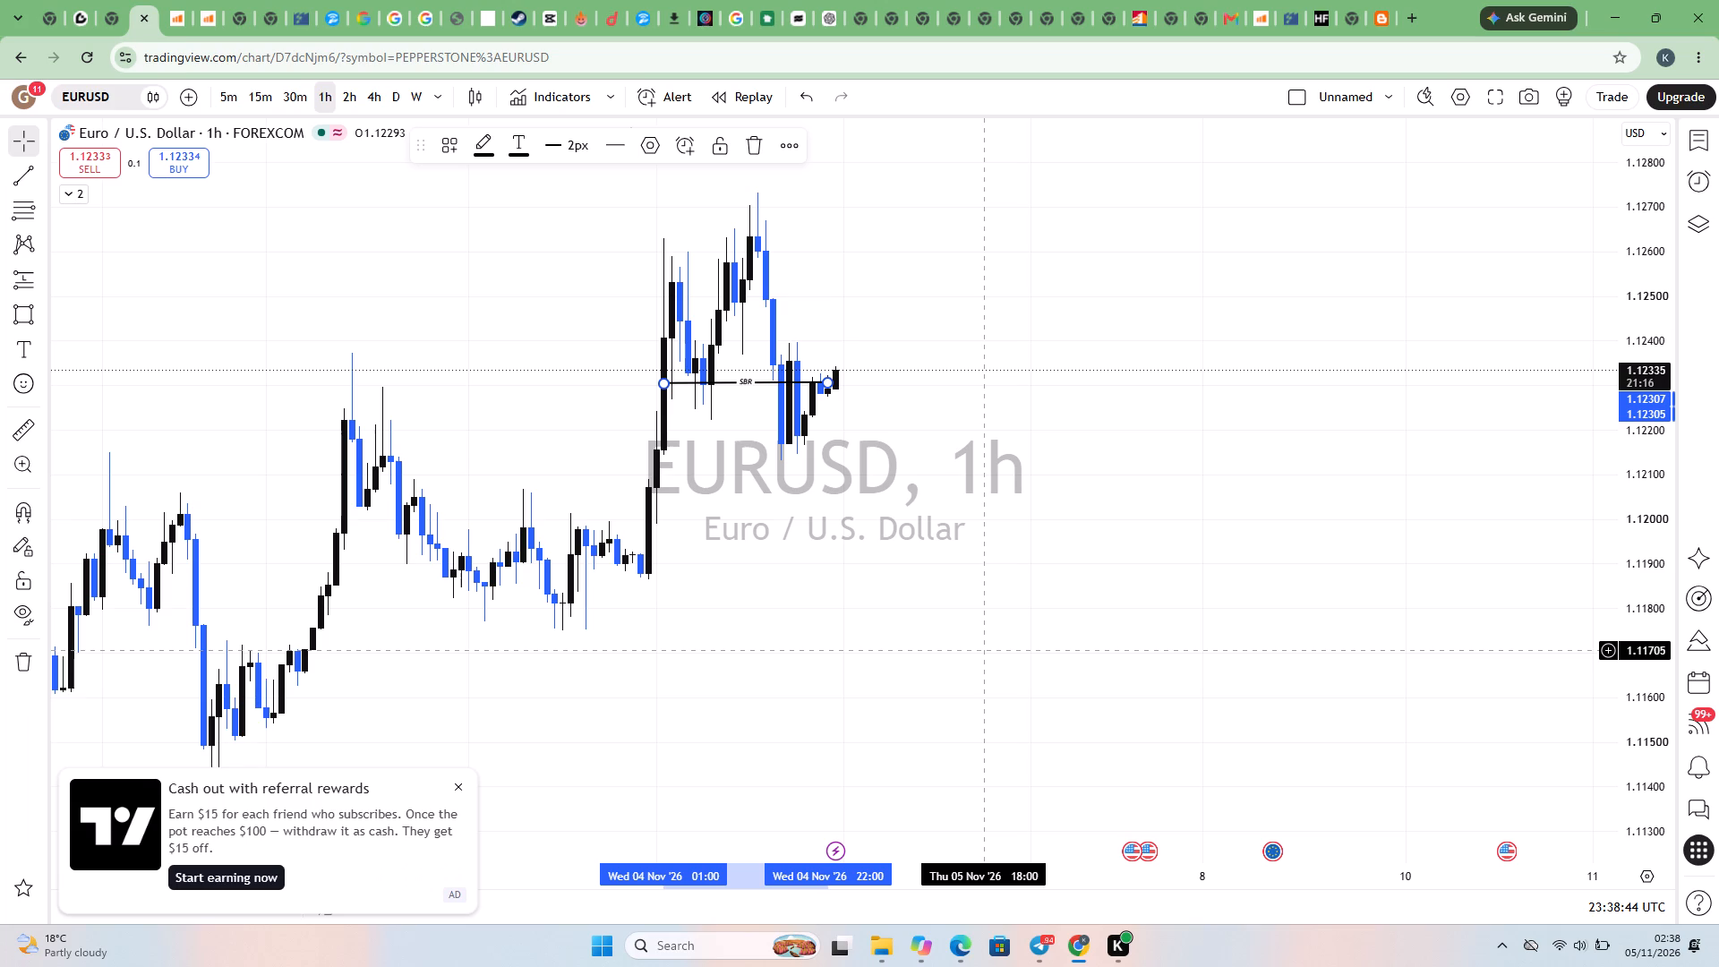
pyautogui.click(903, 431)
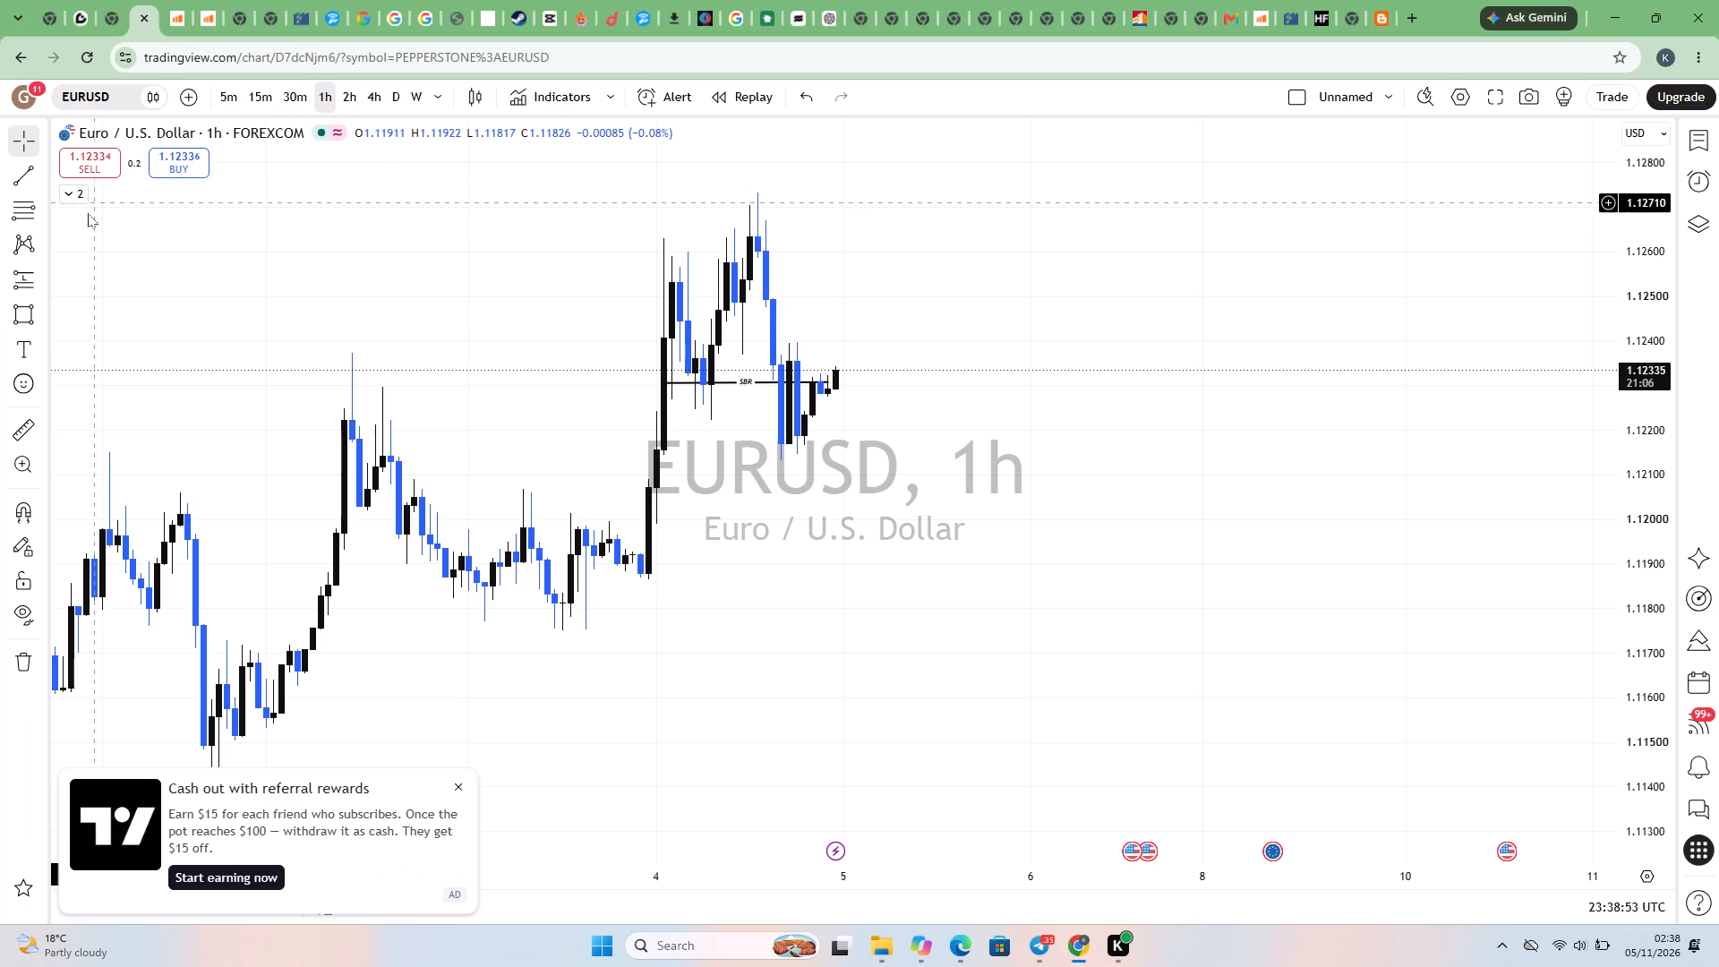
# Draw a rising trend line from about 1.12284 on 4 Nov 01:00 to about 1.12356 on 5 Nov 00:00.
pyautogui.click(26, 168)
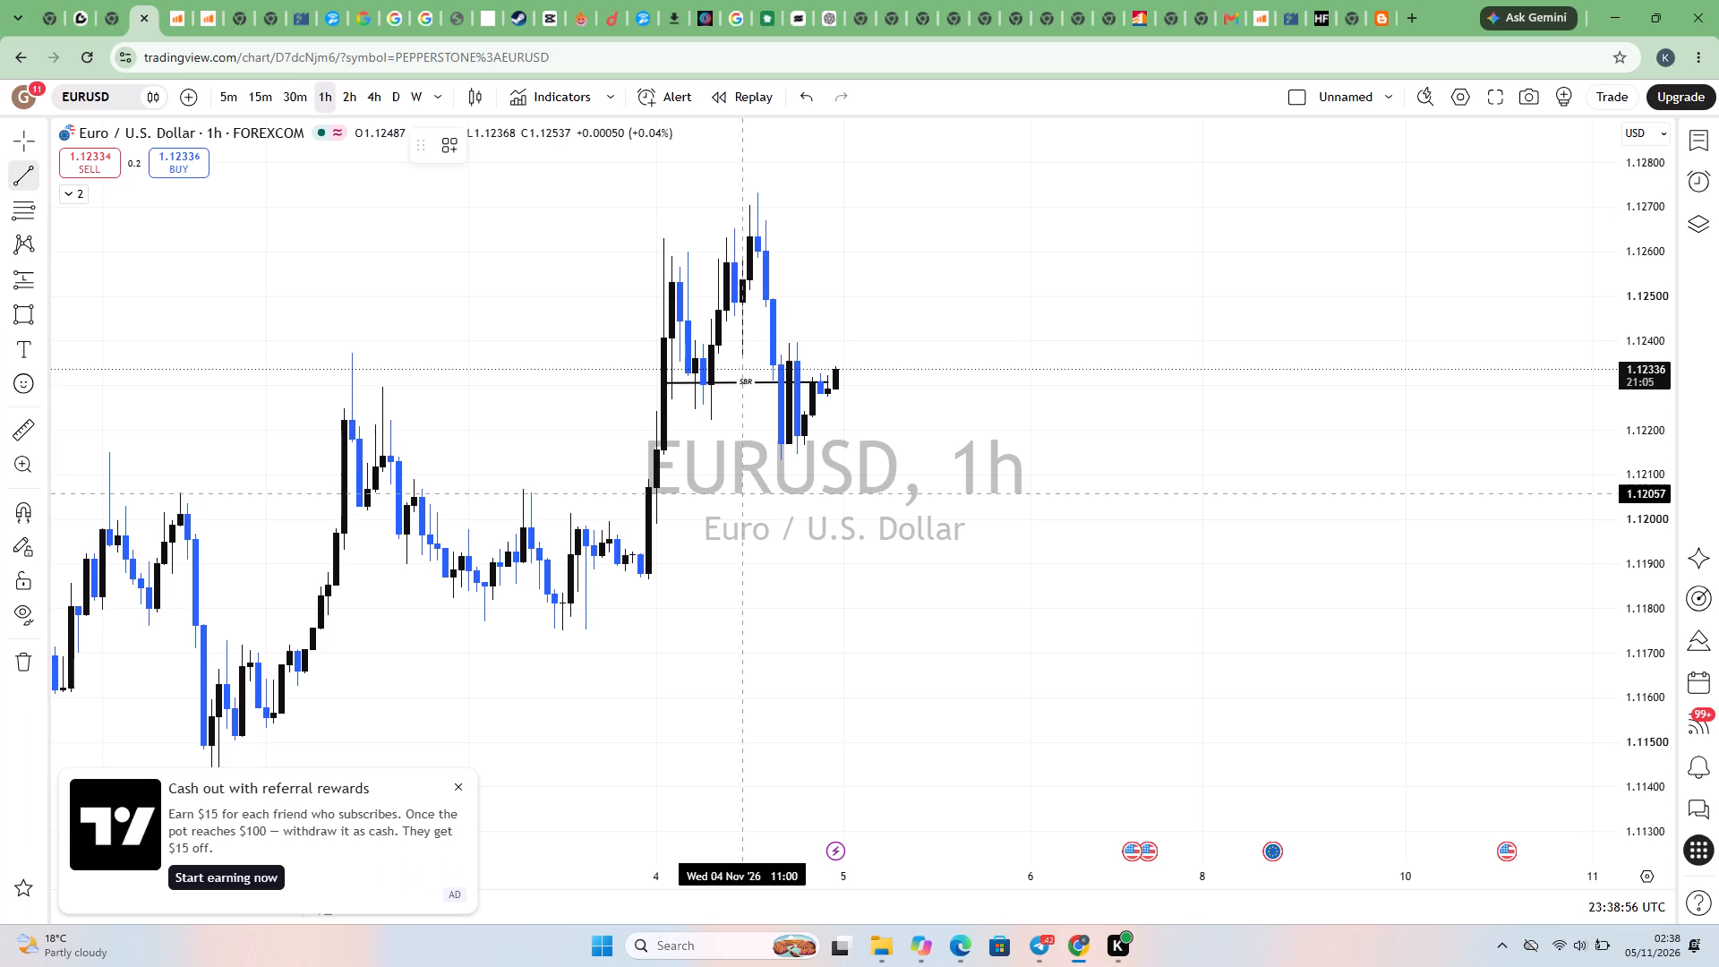
pyautogui.click(668, 392)
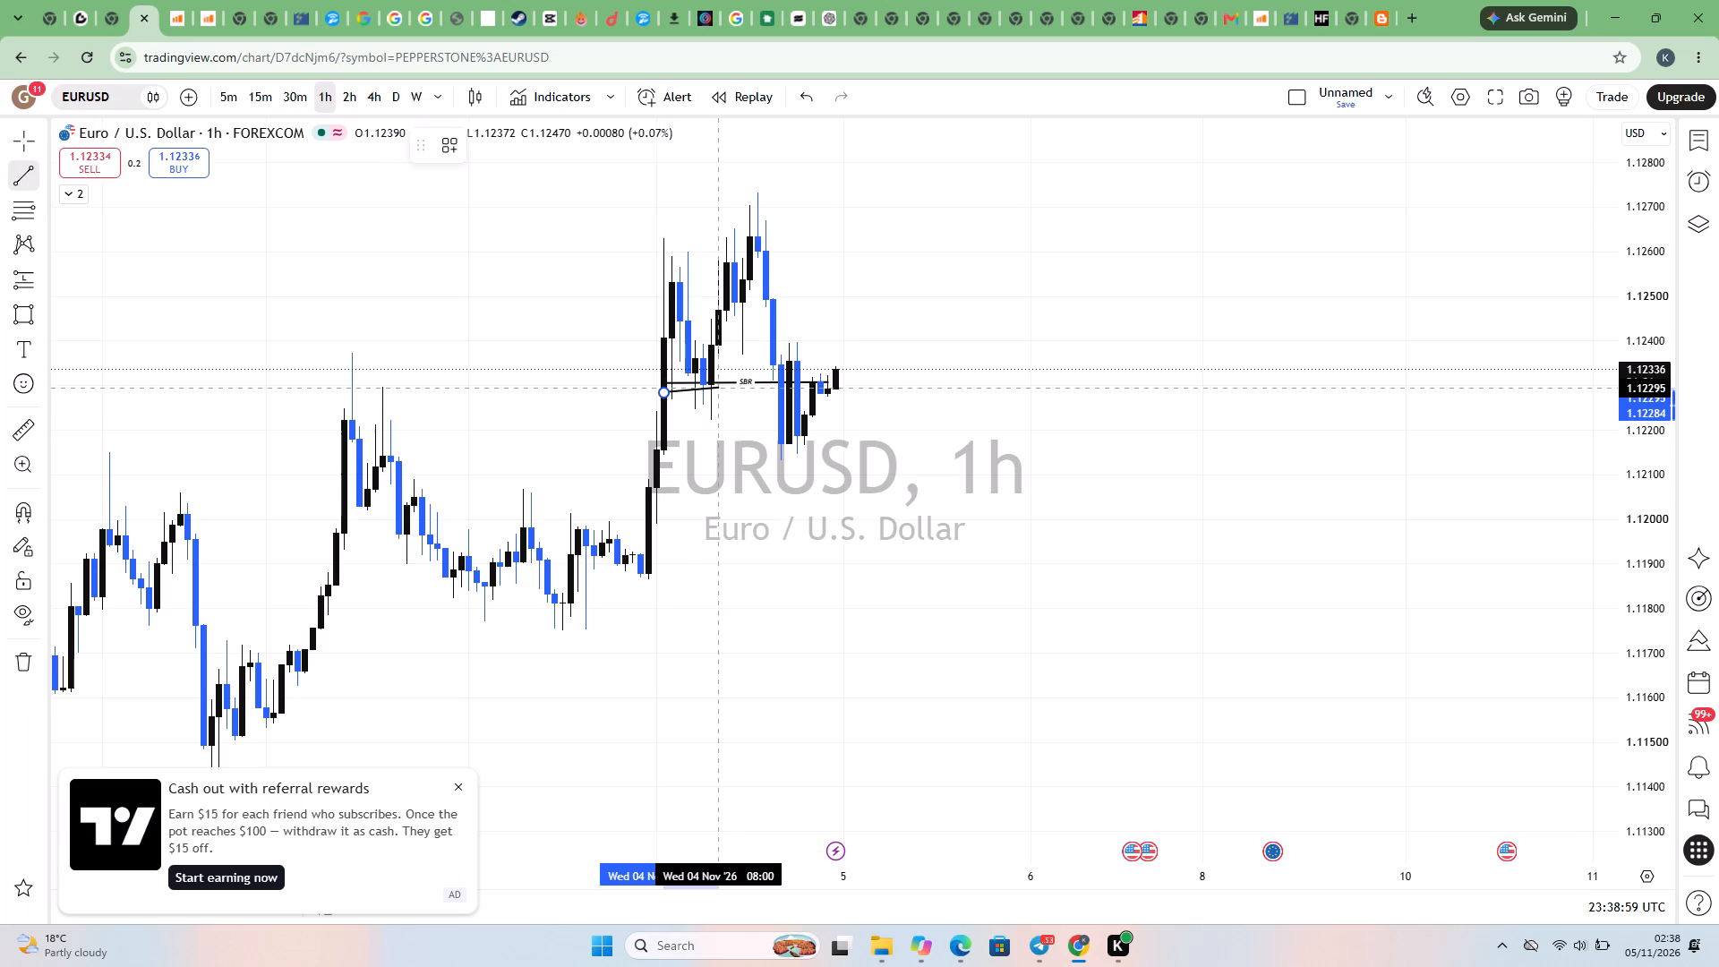
pyautogui.click(843, 360)
pyautogui.click(844, 359)
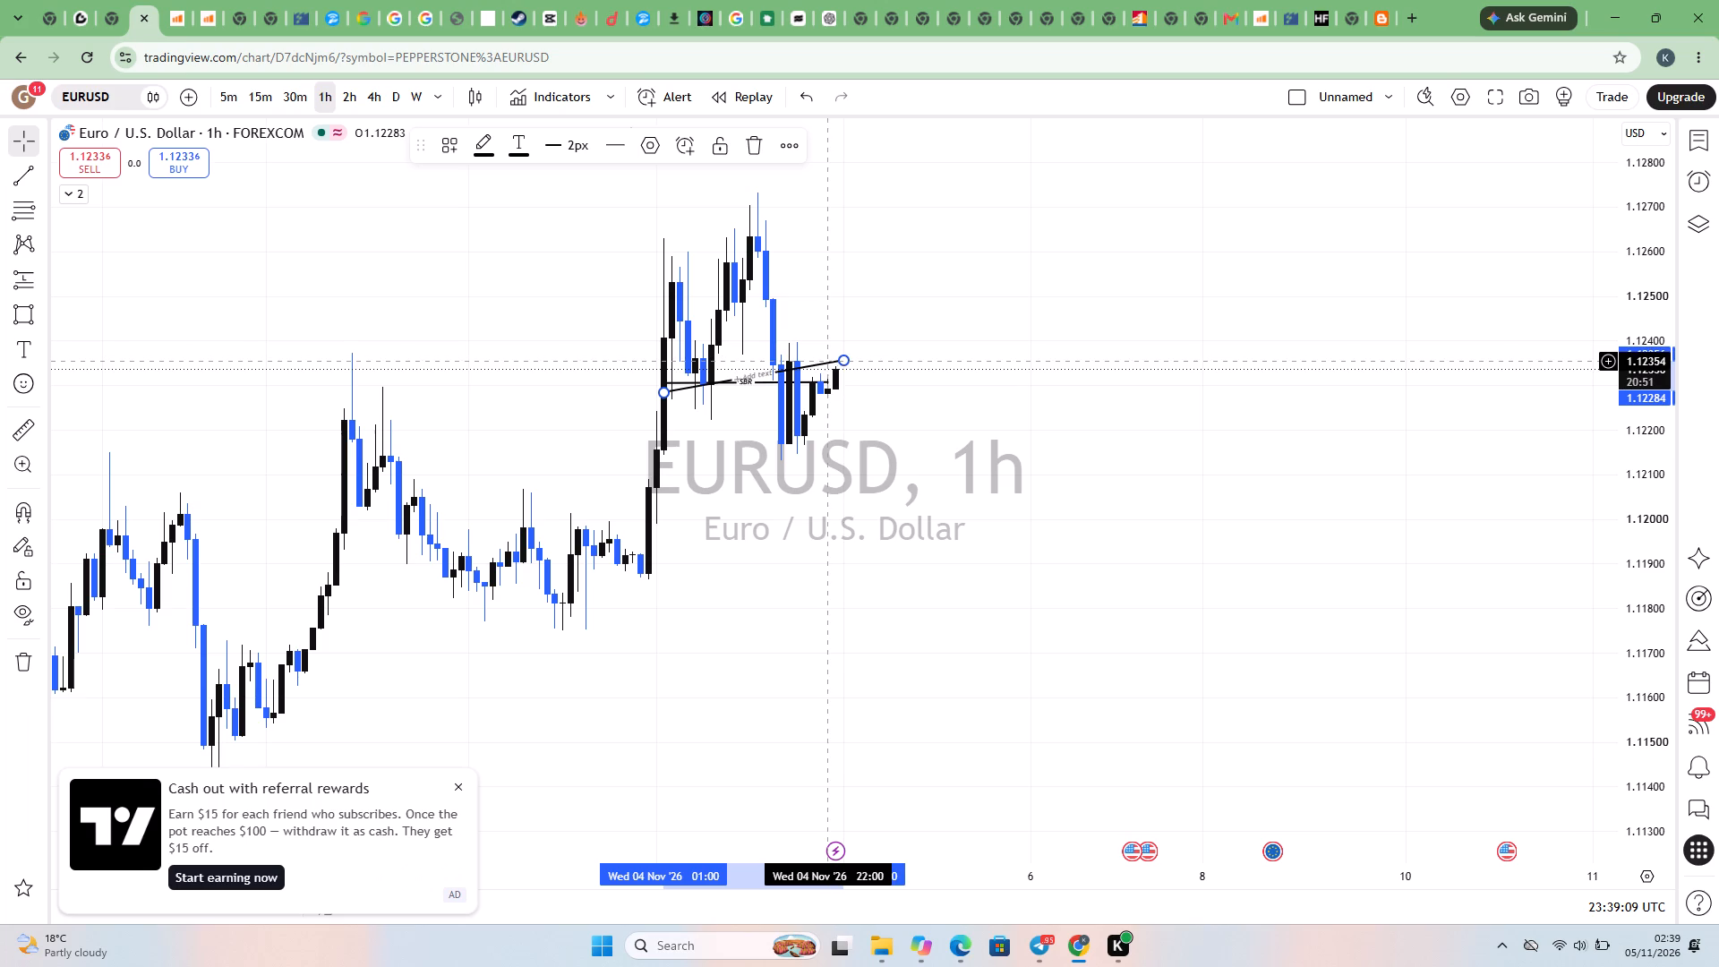
# Set the rising trend line's thickness to 1px and its colour opacity to 54%.
pyautogui.click(557, 149)
pyautogui.click(565, 180)
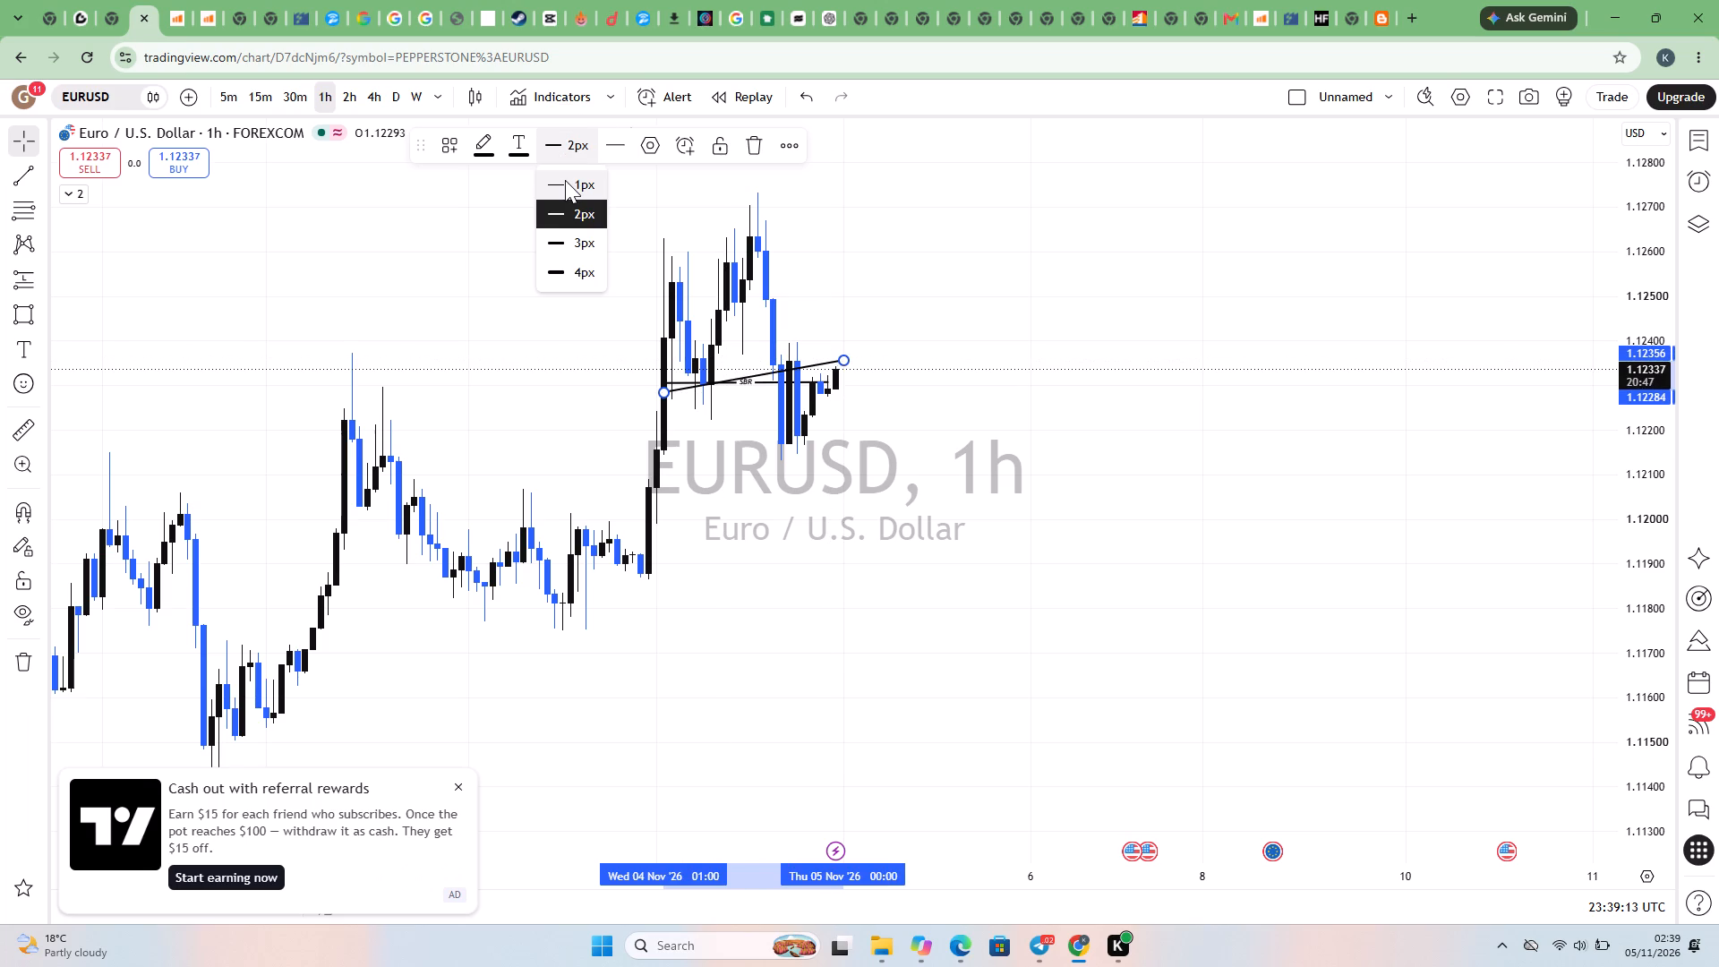
pyautogui.click(473, 141)
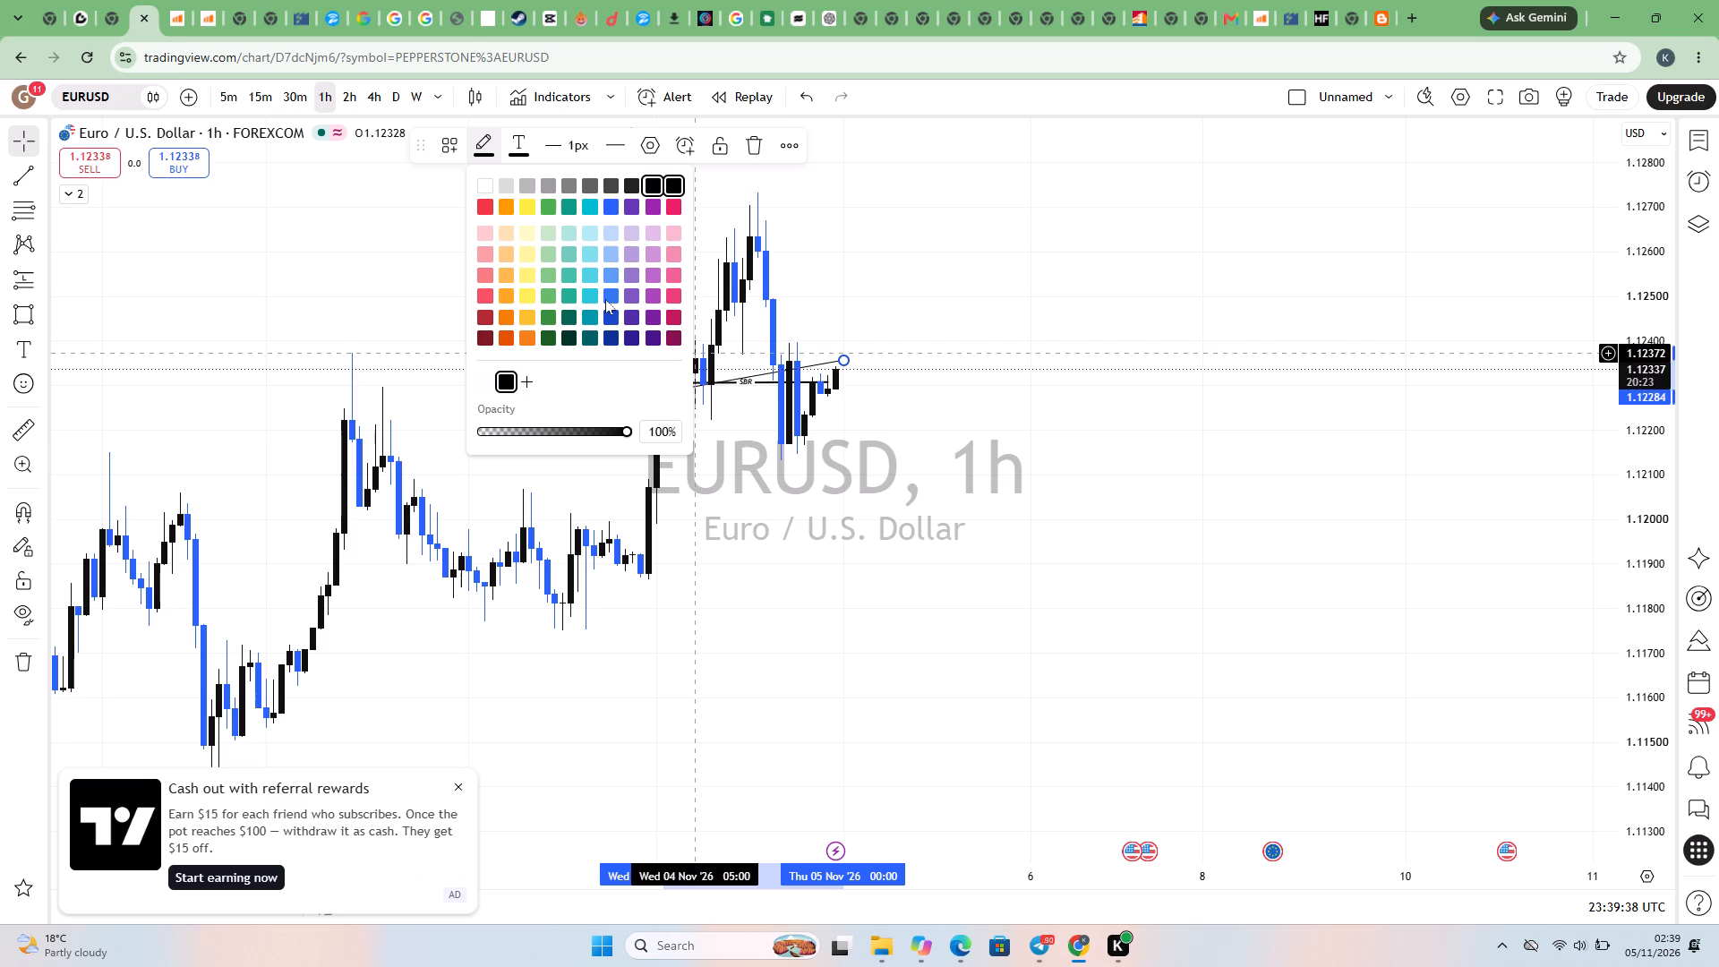
pyautogui.click(564, 425)
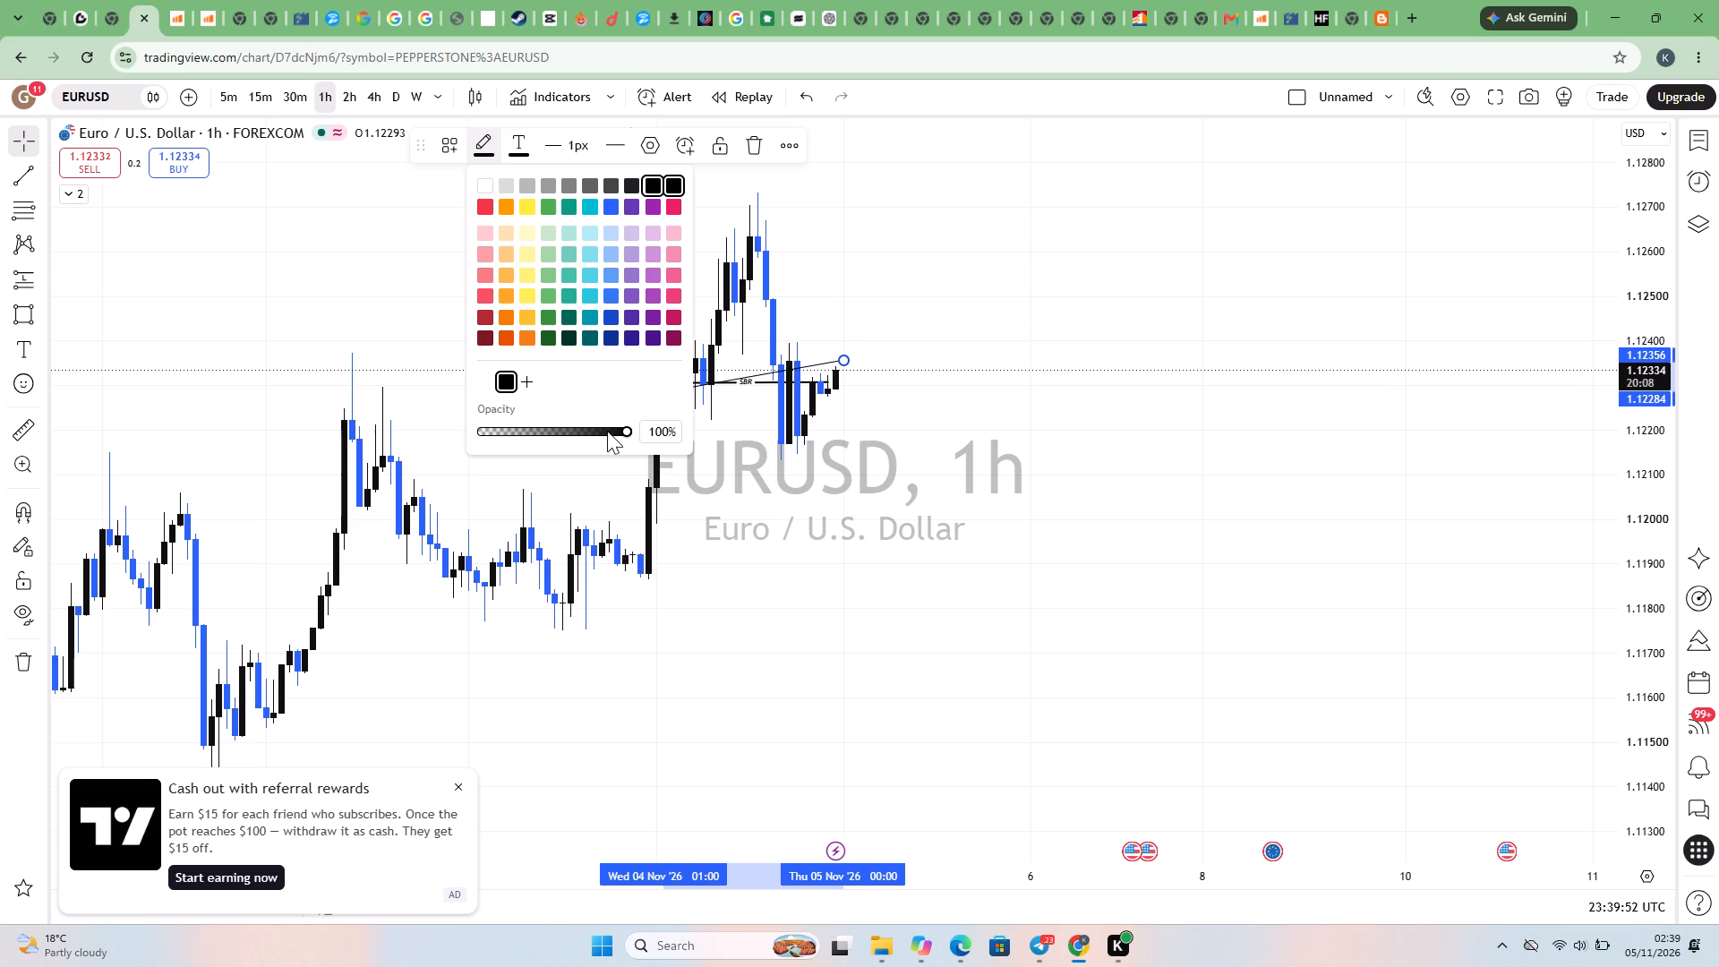
pyautogui.click(581, 428)
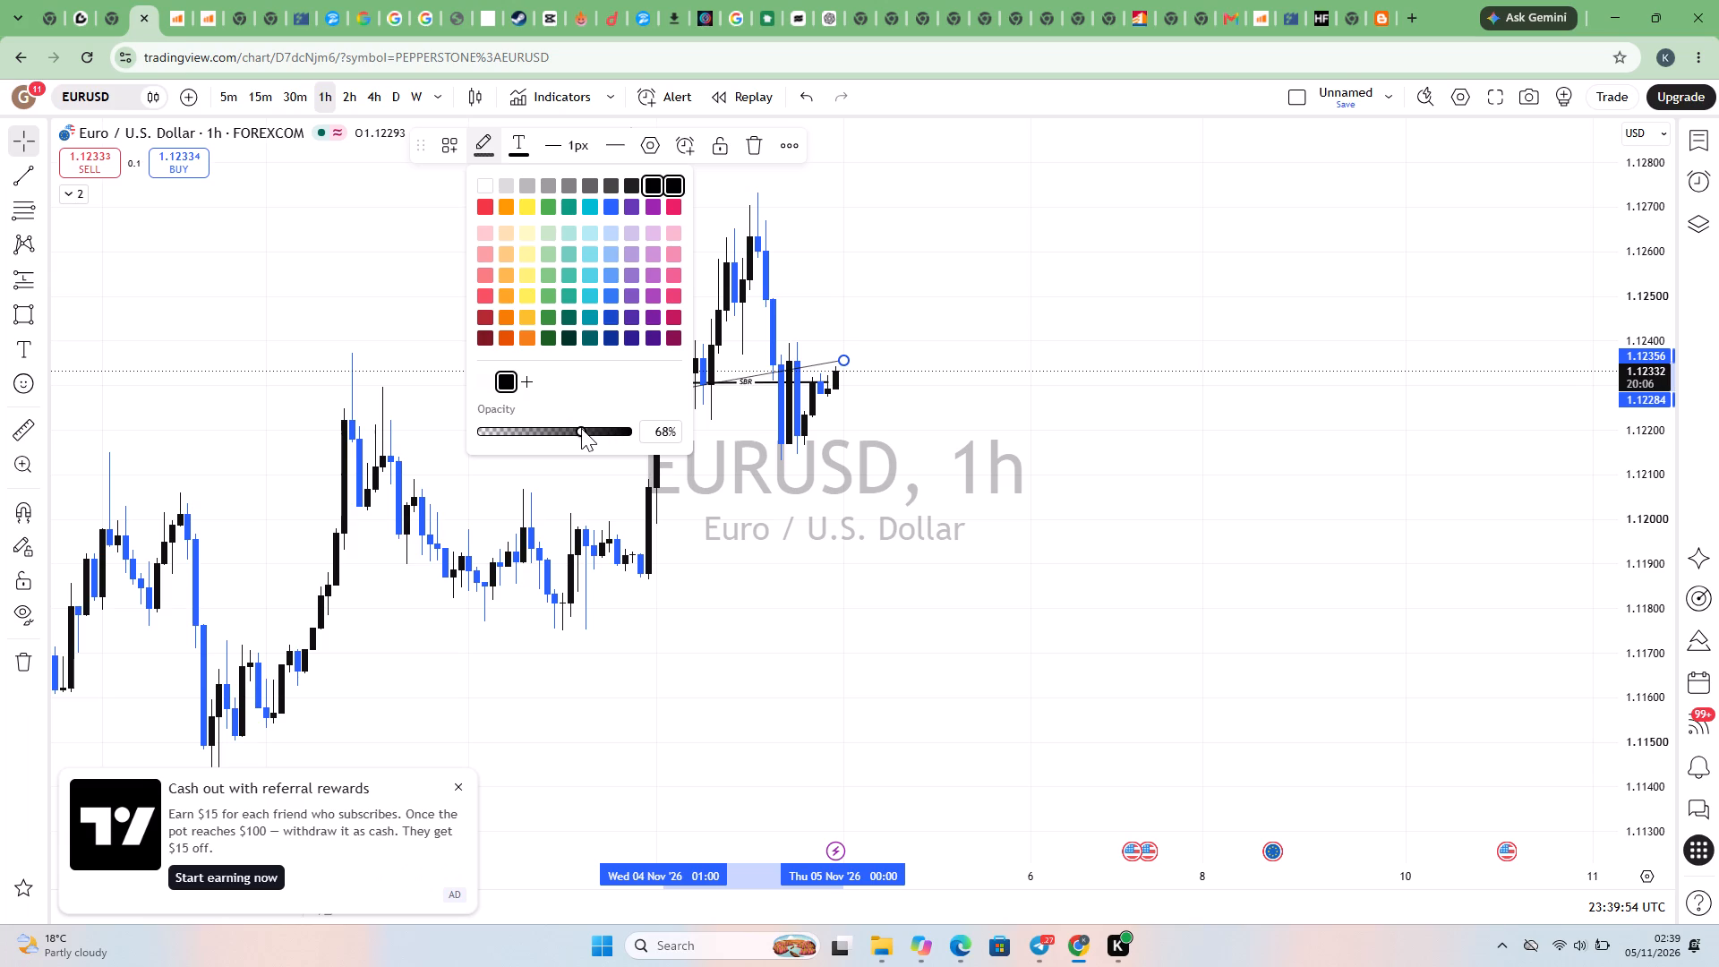
pyautogui.click(555, 425)
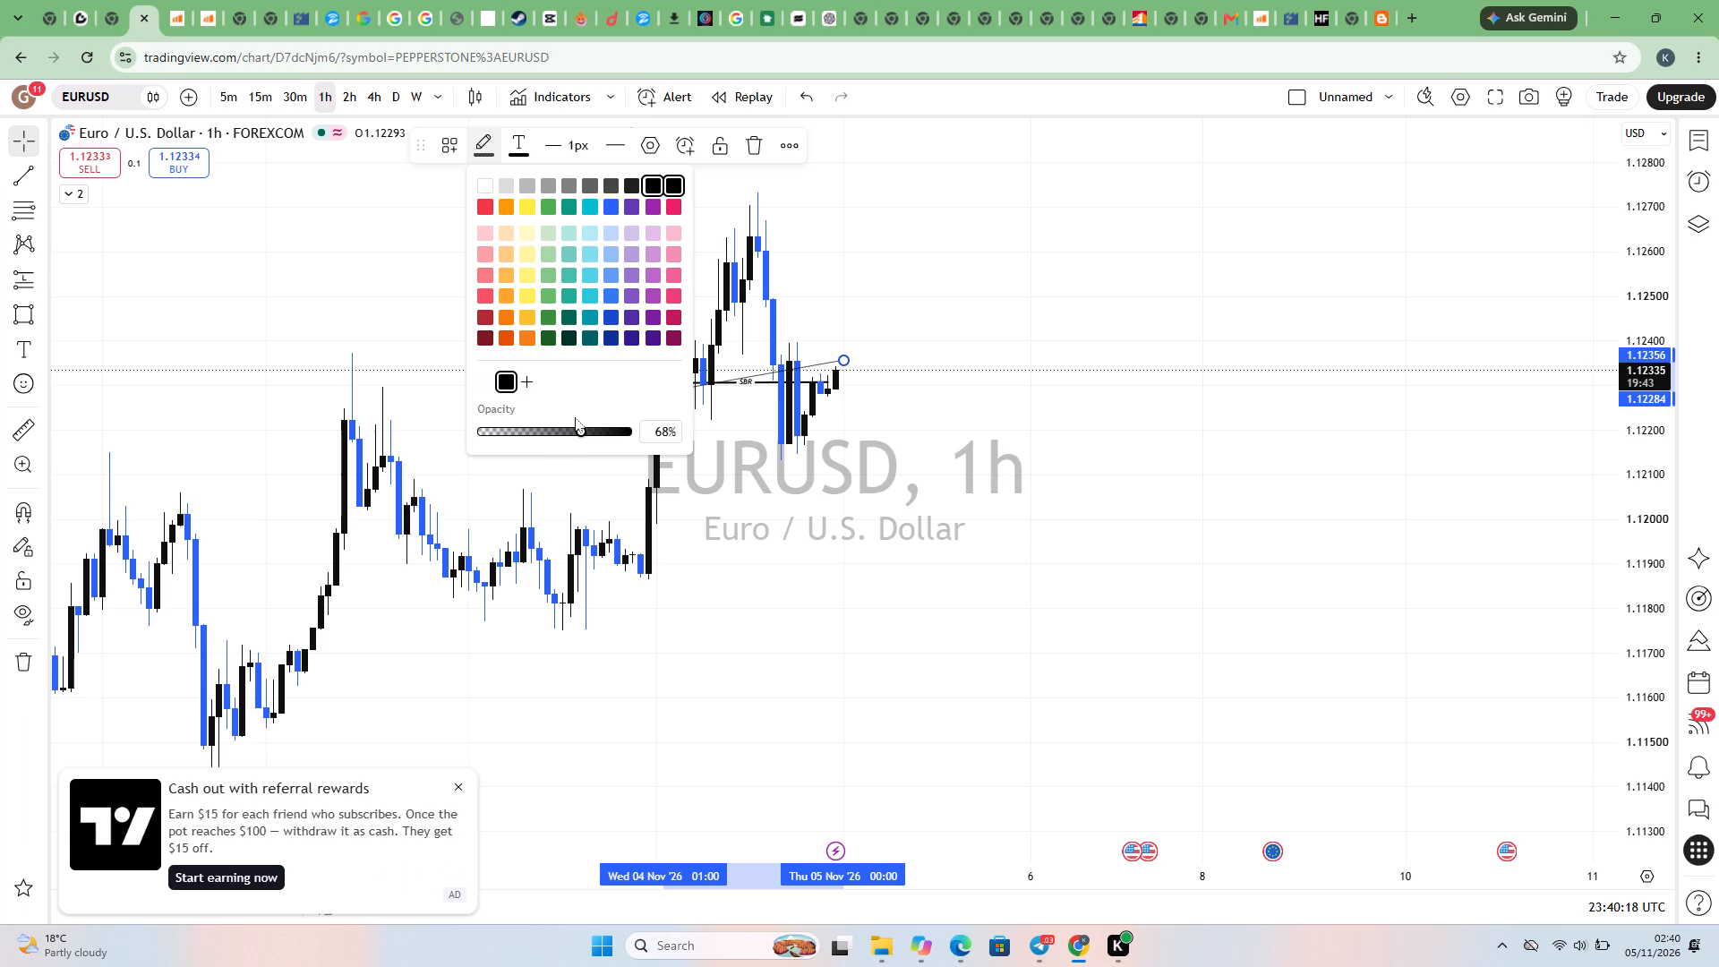
pyautogui.click(560, 427)
pyautogui.click(560, 427)
pyautogui.click(1184, 436)
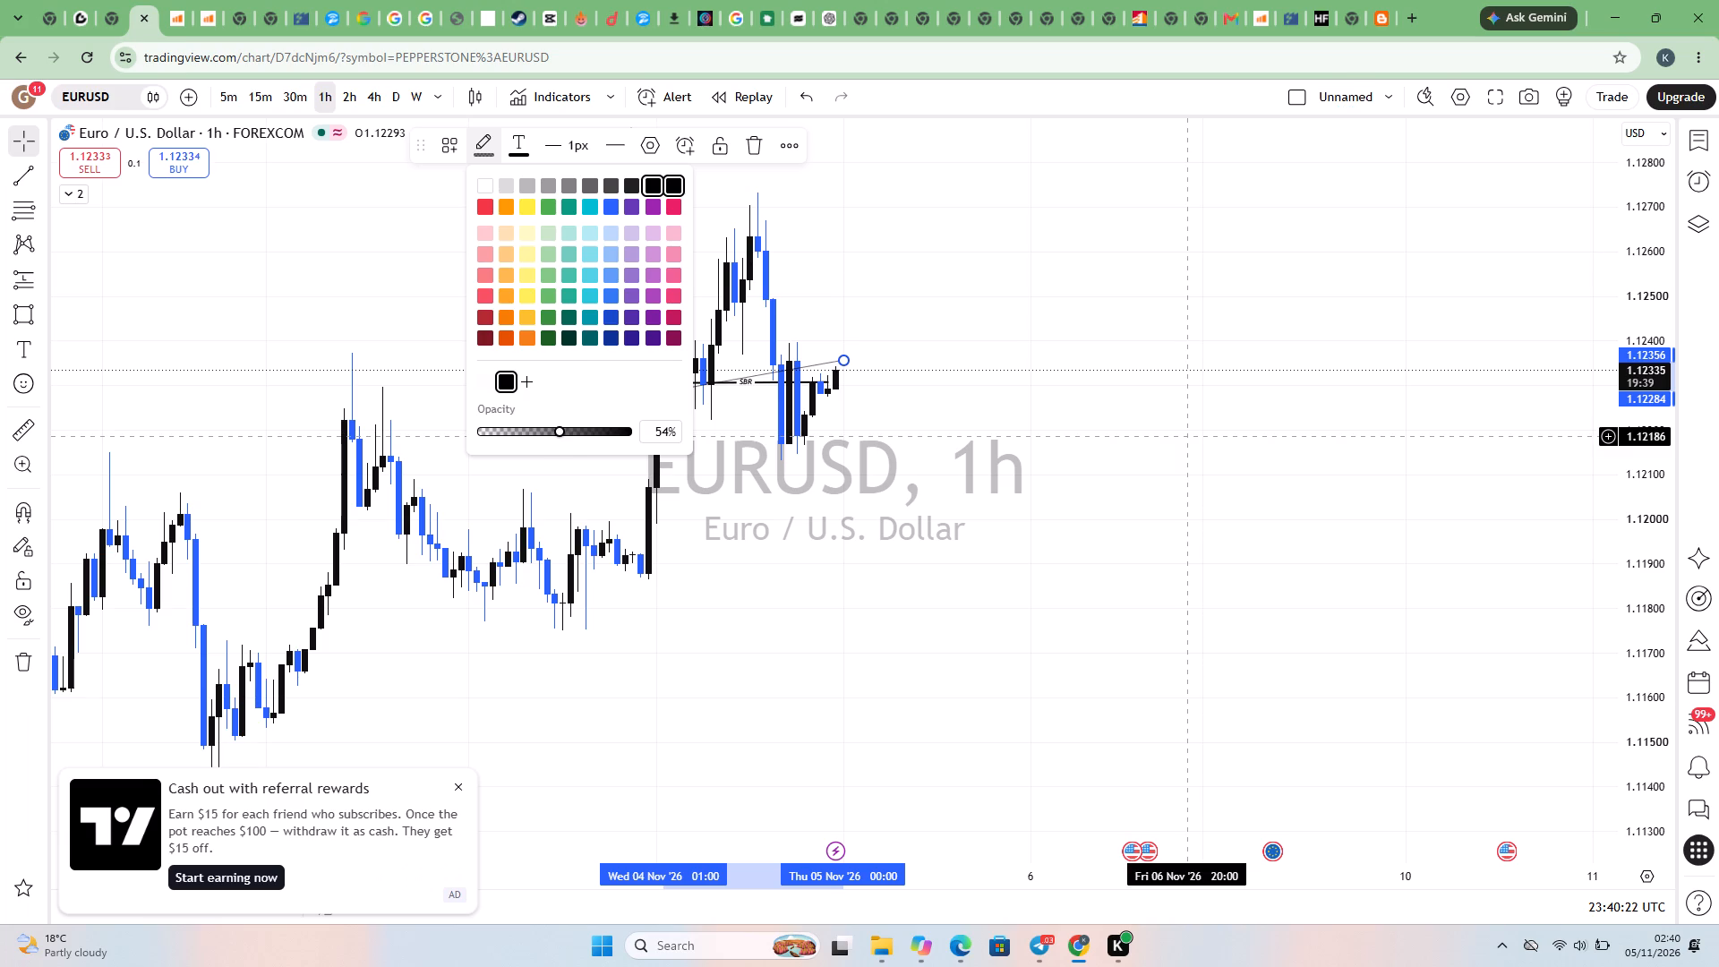
# Change the rising trend line's style to a dotted line.
pyautogui.click(843, 355)
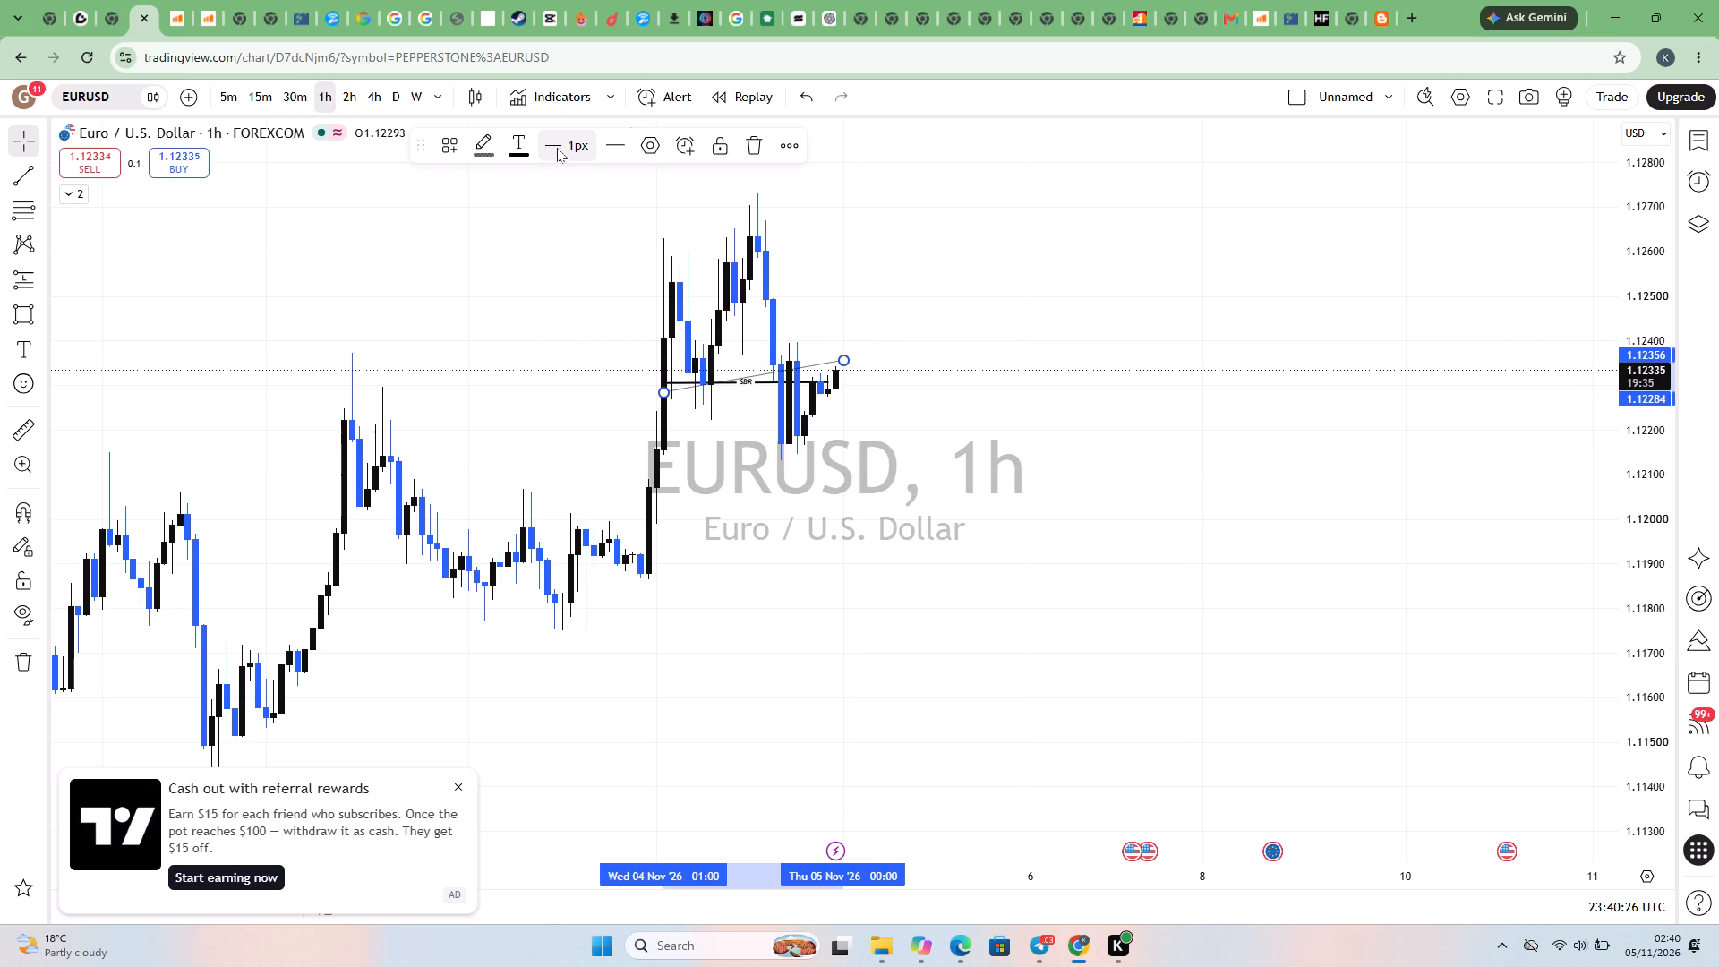
pyautogui.click(616, 147)
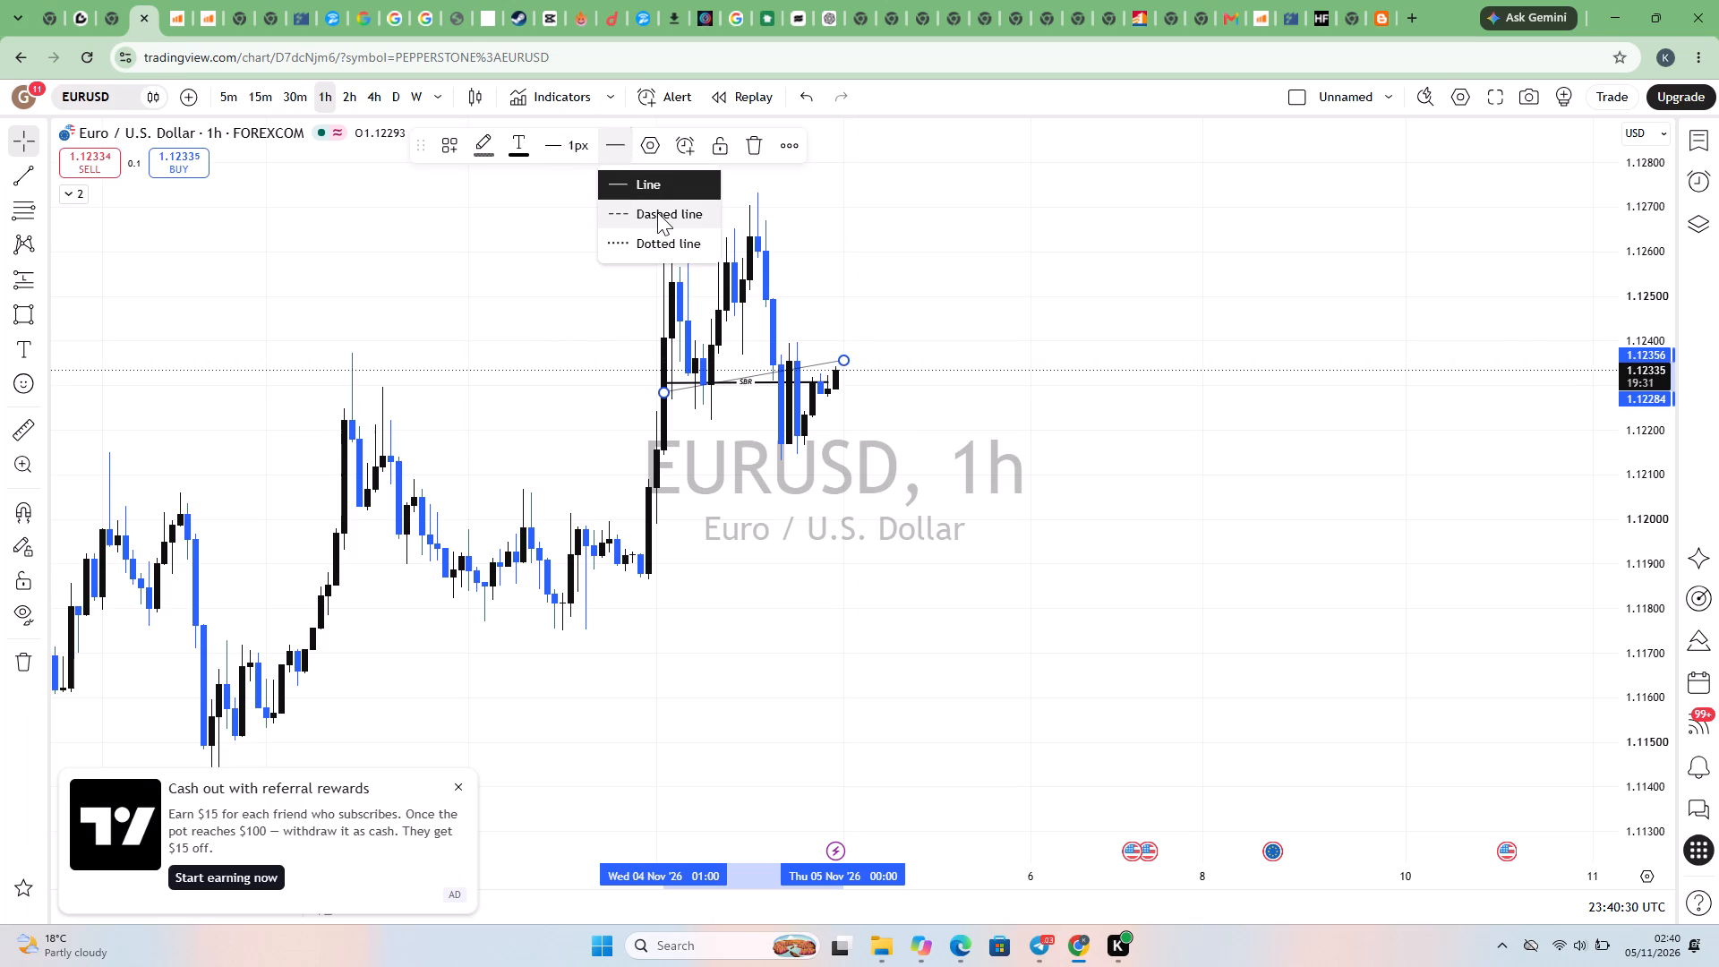
pyautogui.click(657, 241)
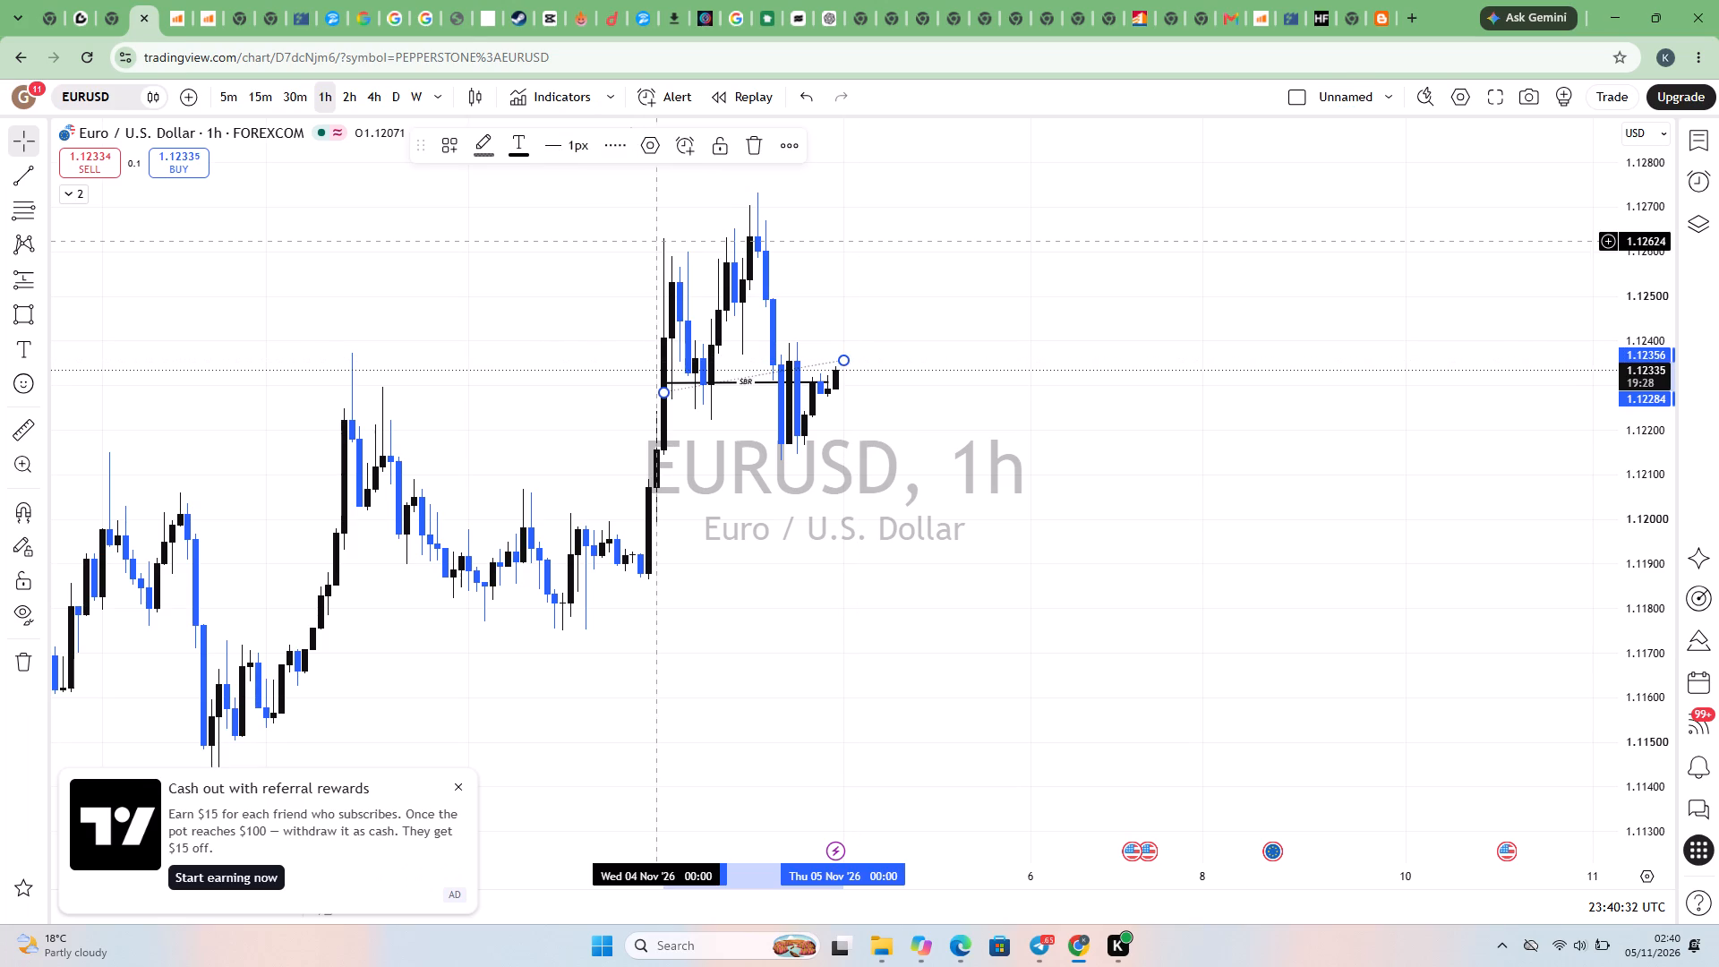
pyautogui.click(978, 422)
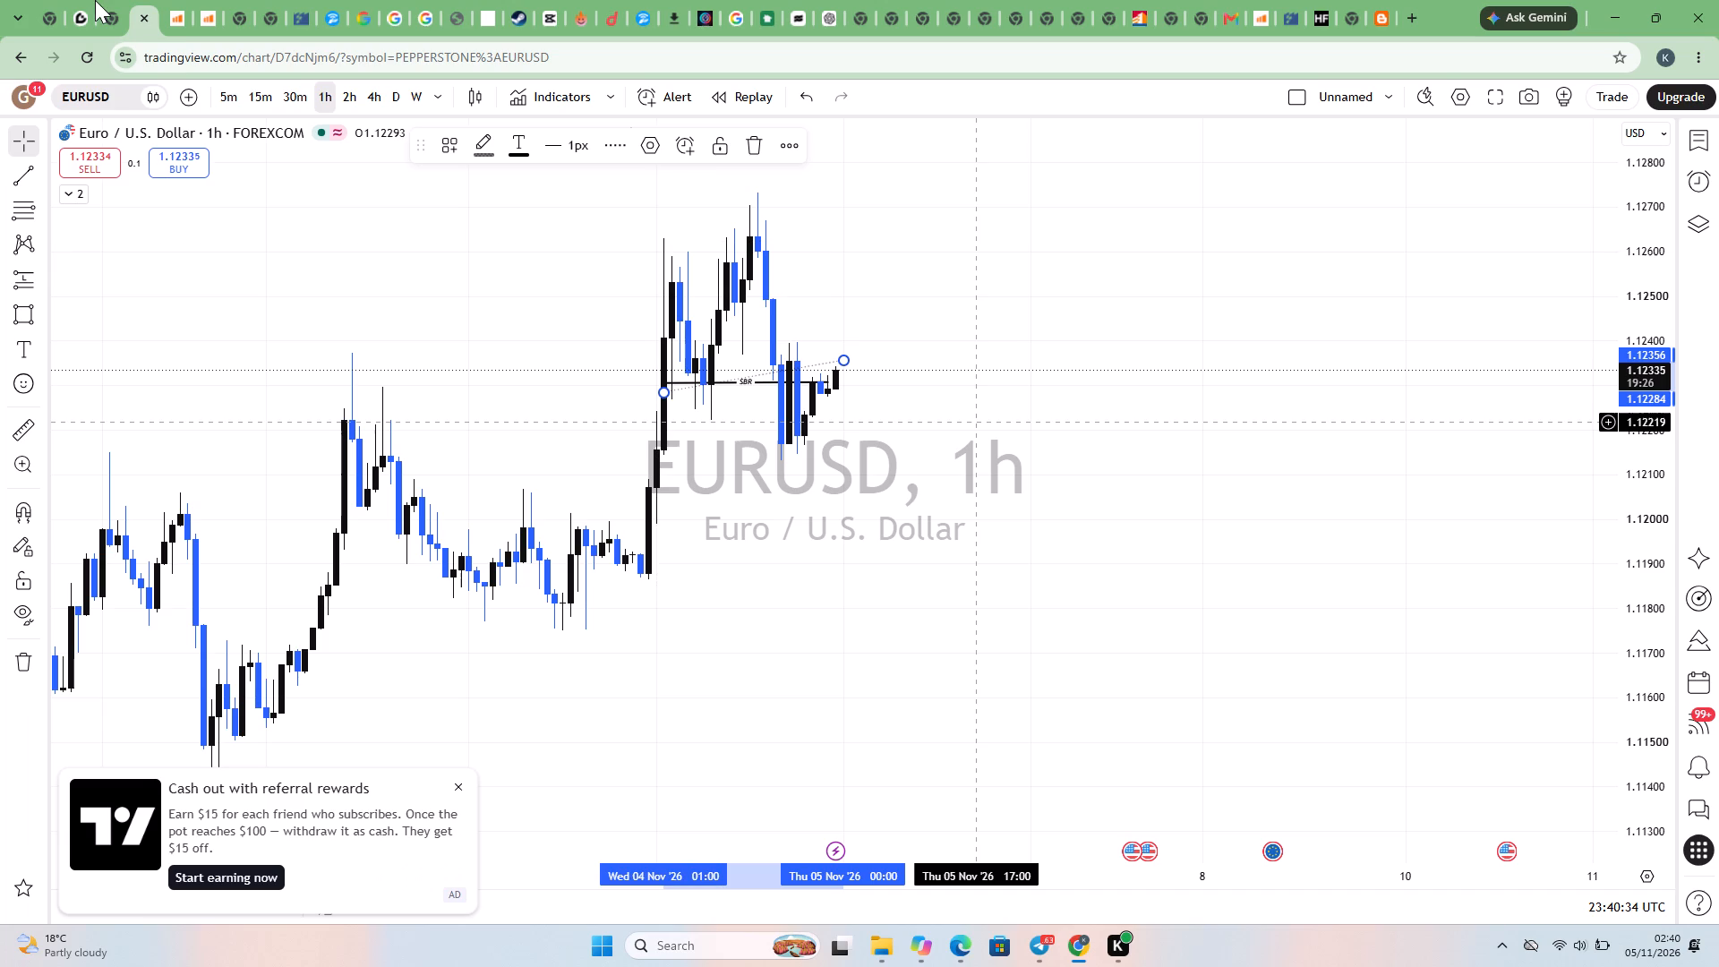
# Draw a thin rectangle between about 1.12358 and 1.12346 over the latest candles, ending at 5 Nov 02:00.
pyautogui.click(22, 313)
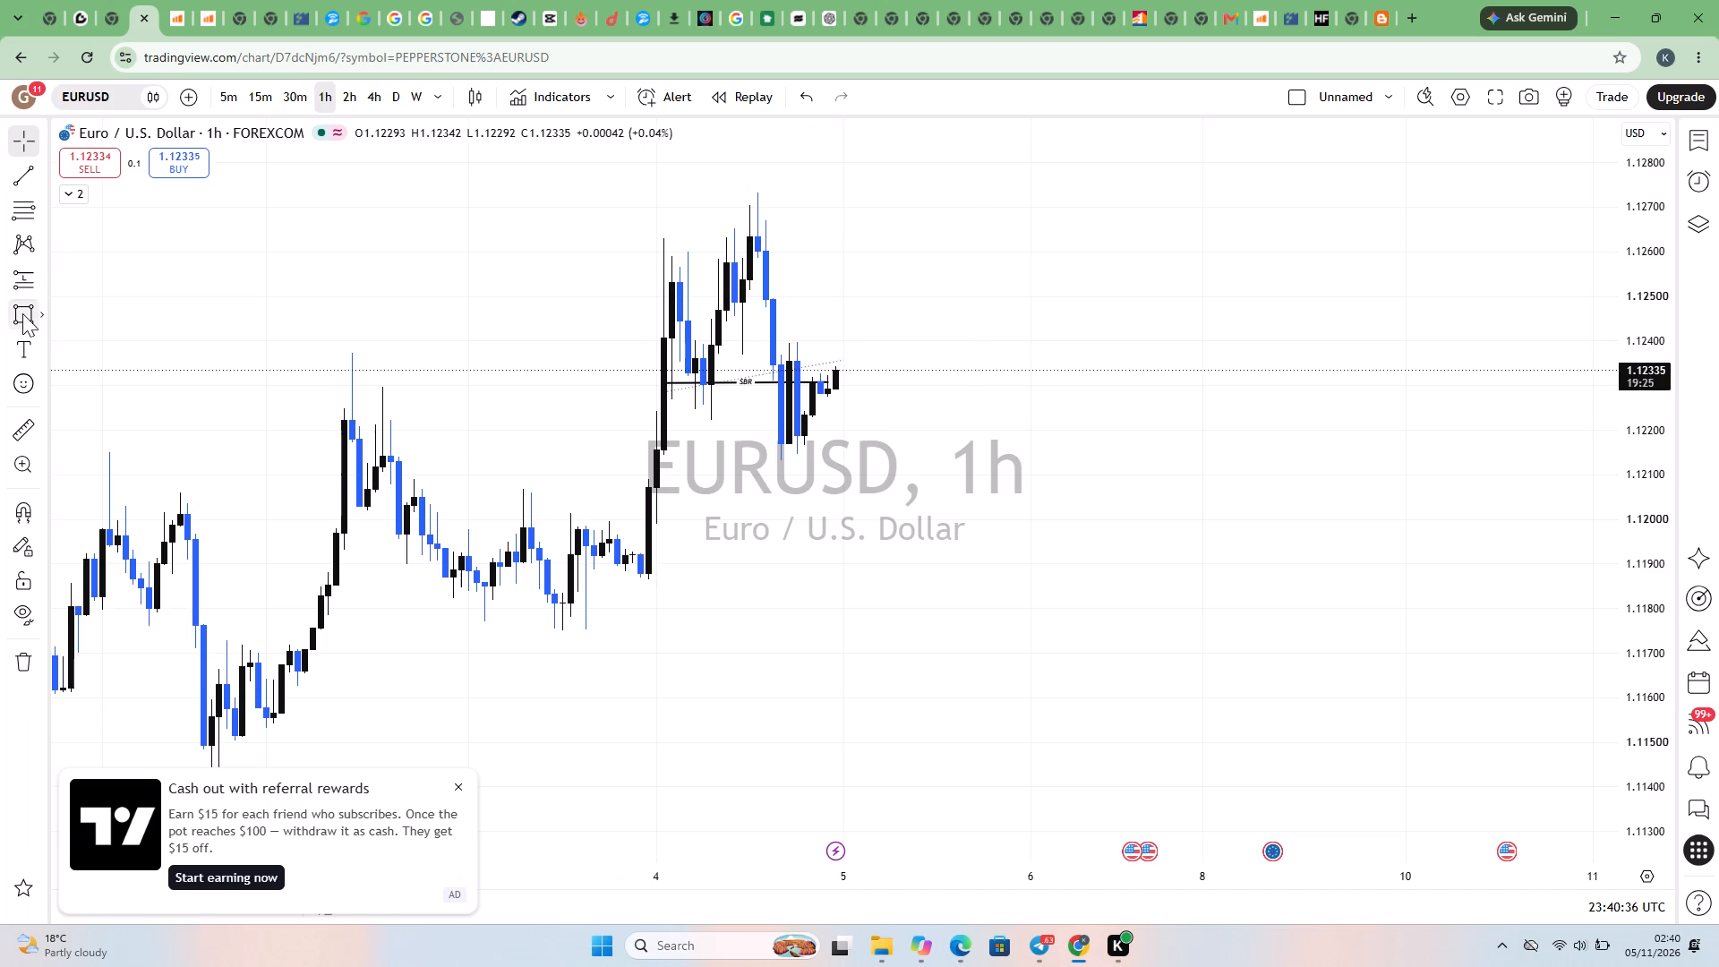
pyautogui.click(784, 359)
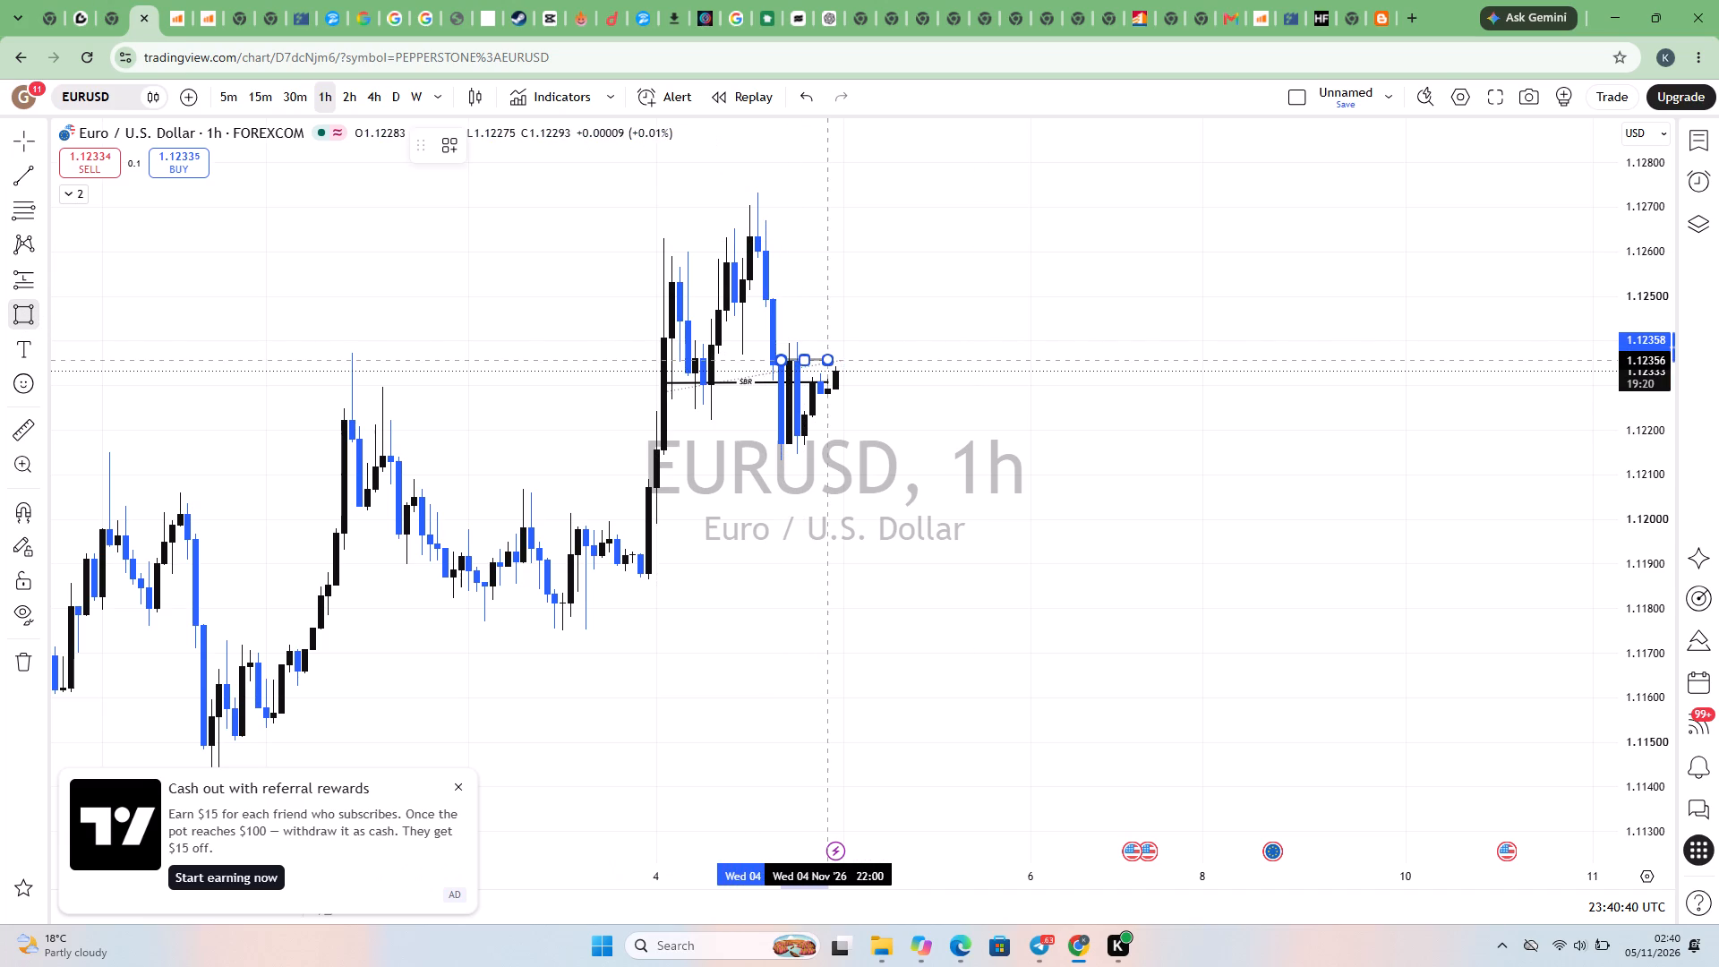
pyautogui.click(860, 364)
# Add the text "SBR BAY" to the rectangle.
pyautogui.click(860, 364)
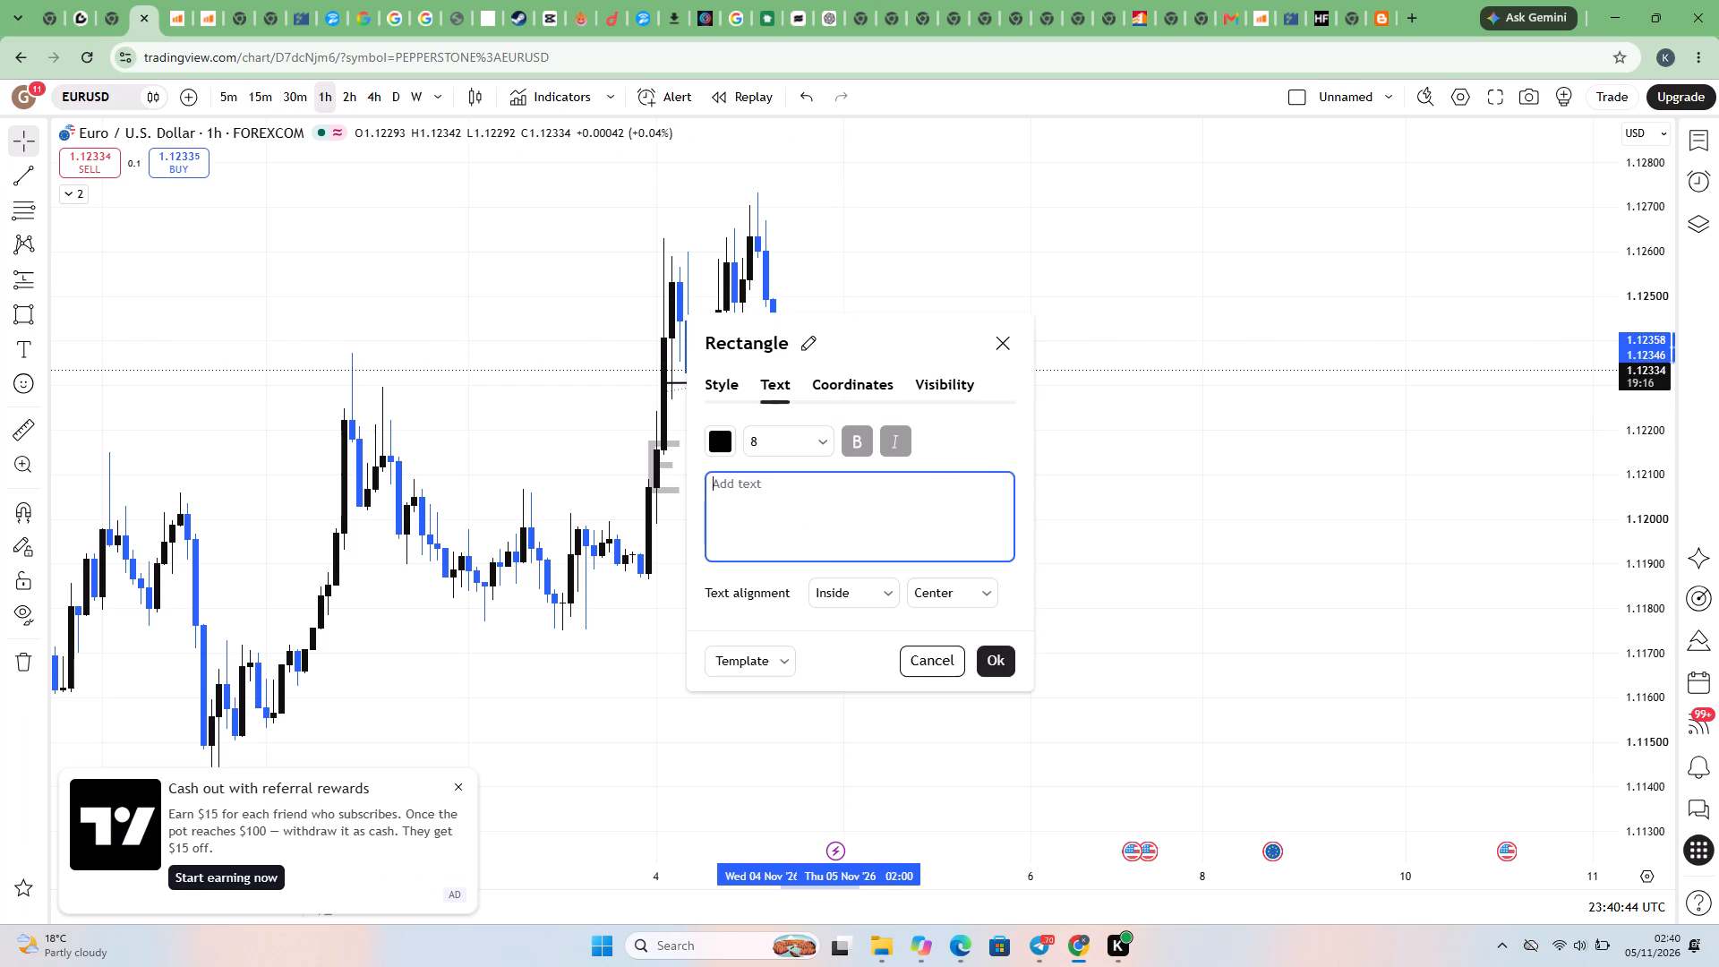
pyautogui.press('s')
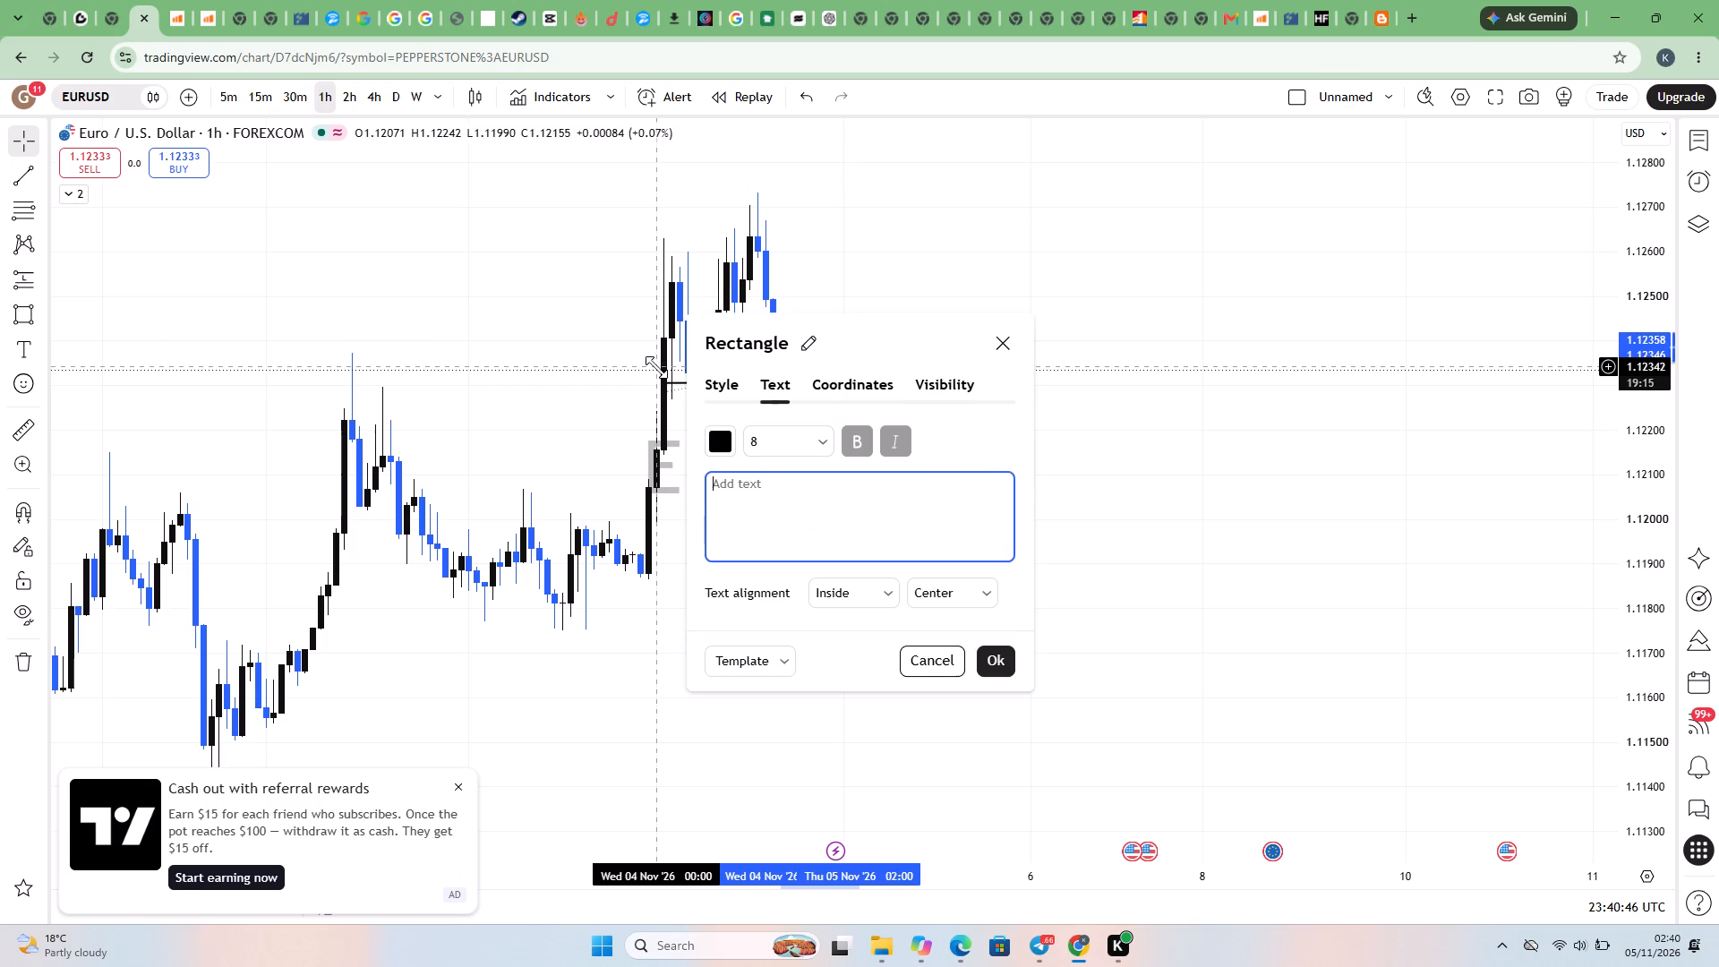
pyautogui.press('BackSpace')
pyautogui.doubleClick(731, 499)
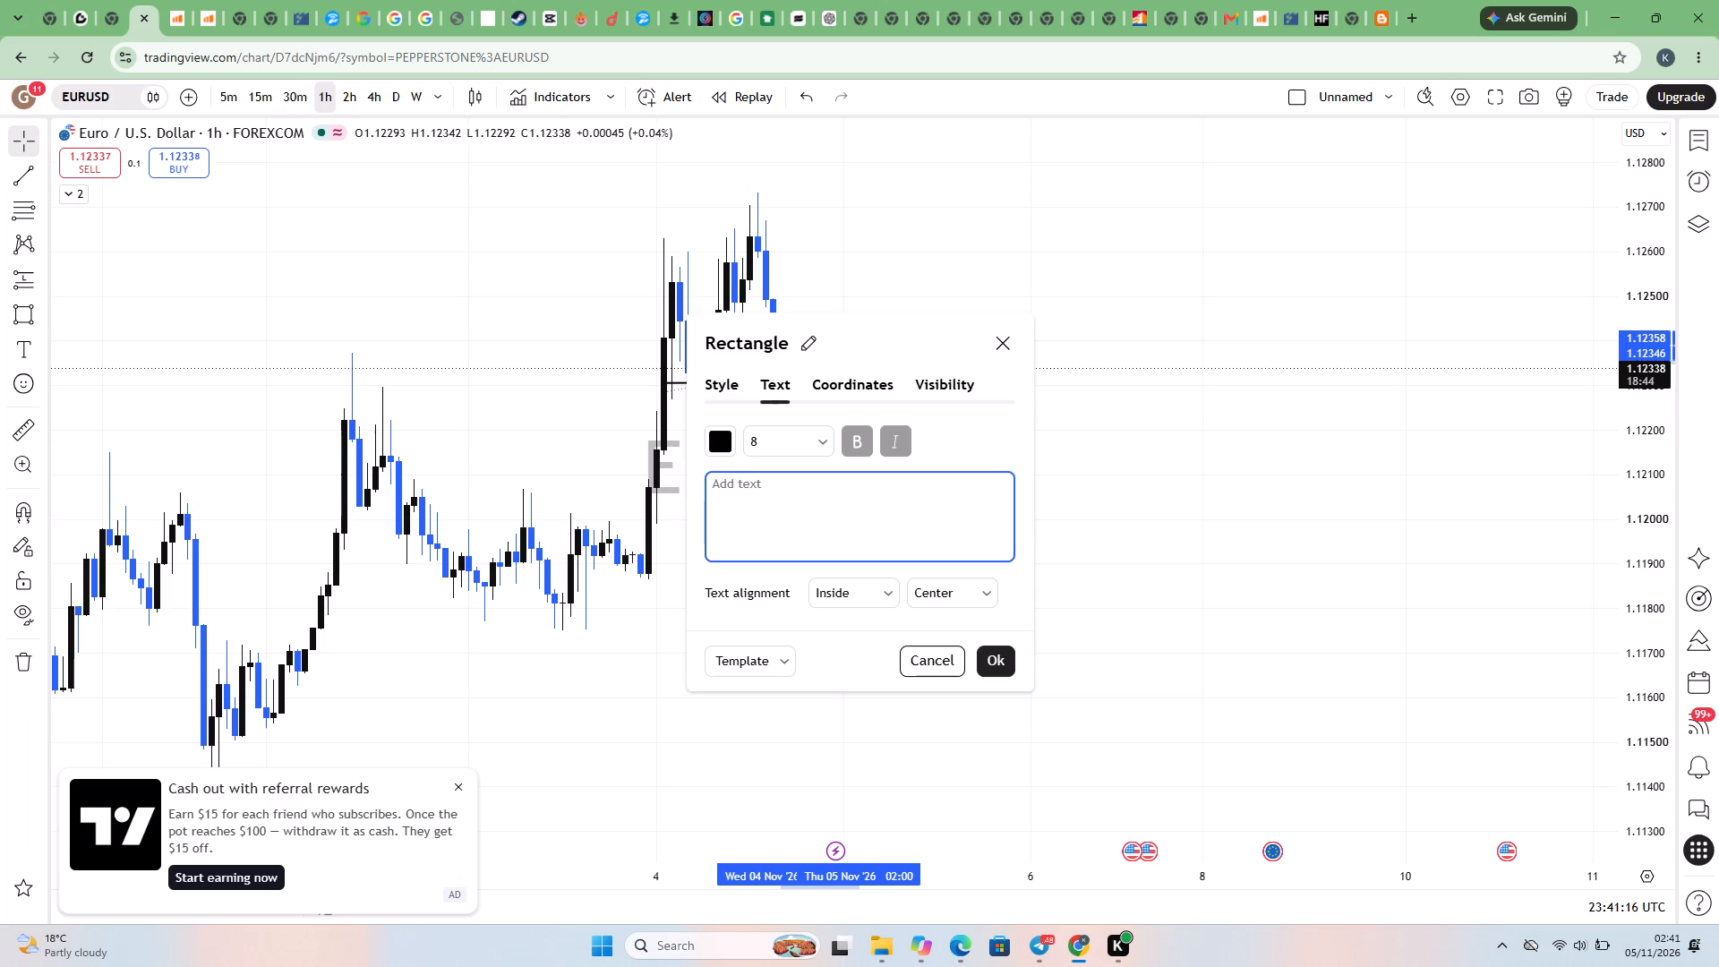
pyautogui.press('s')
pyautogui.write('BR BAY')
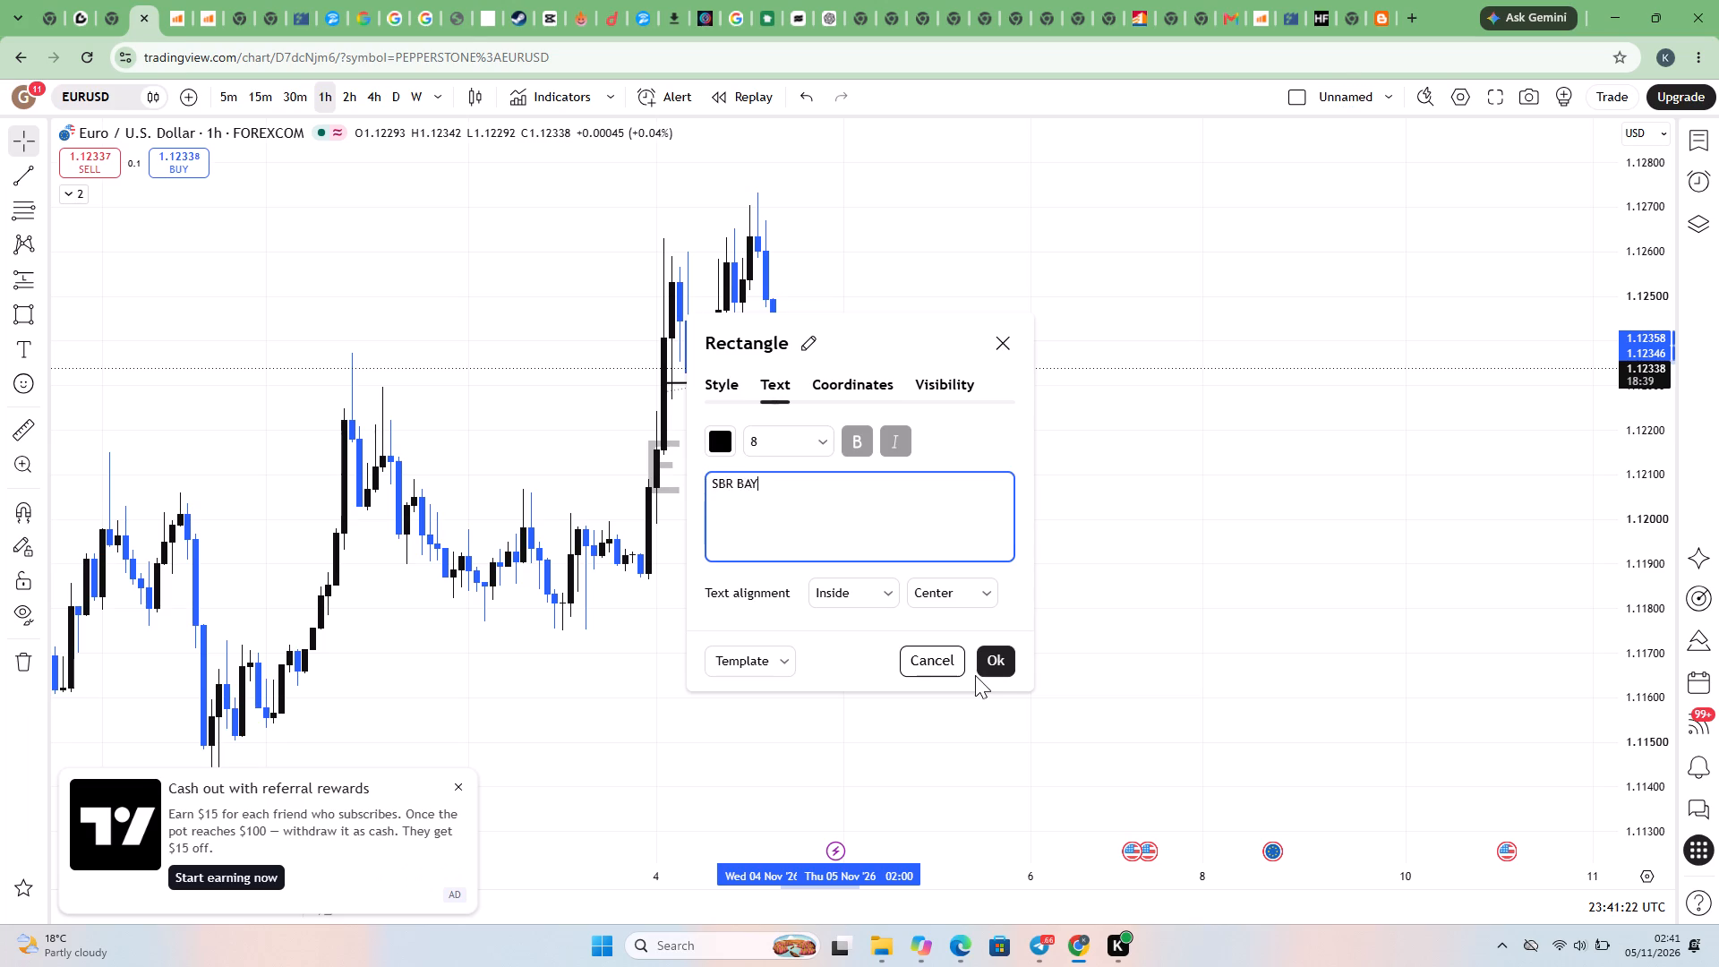
pyautogui.click(991, 664)
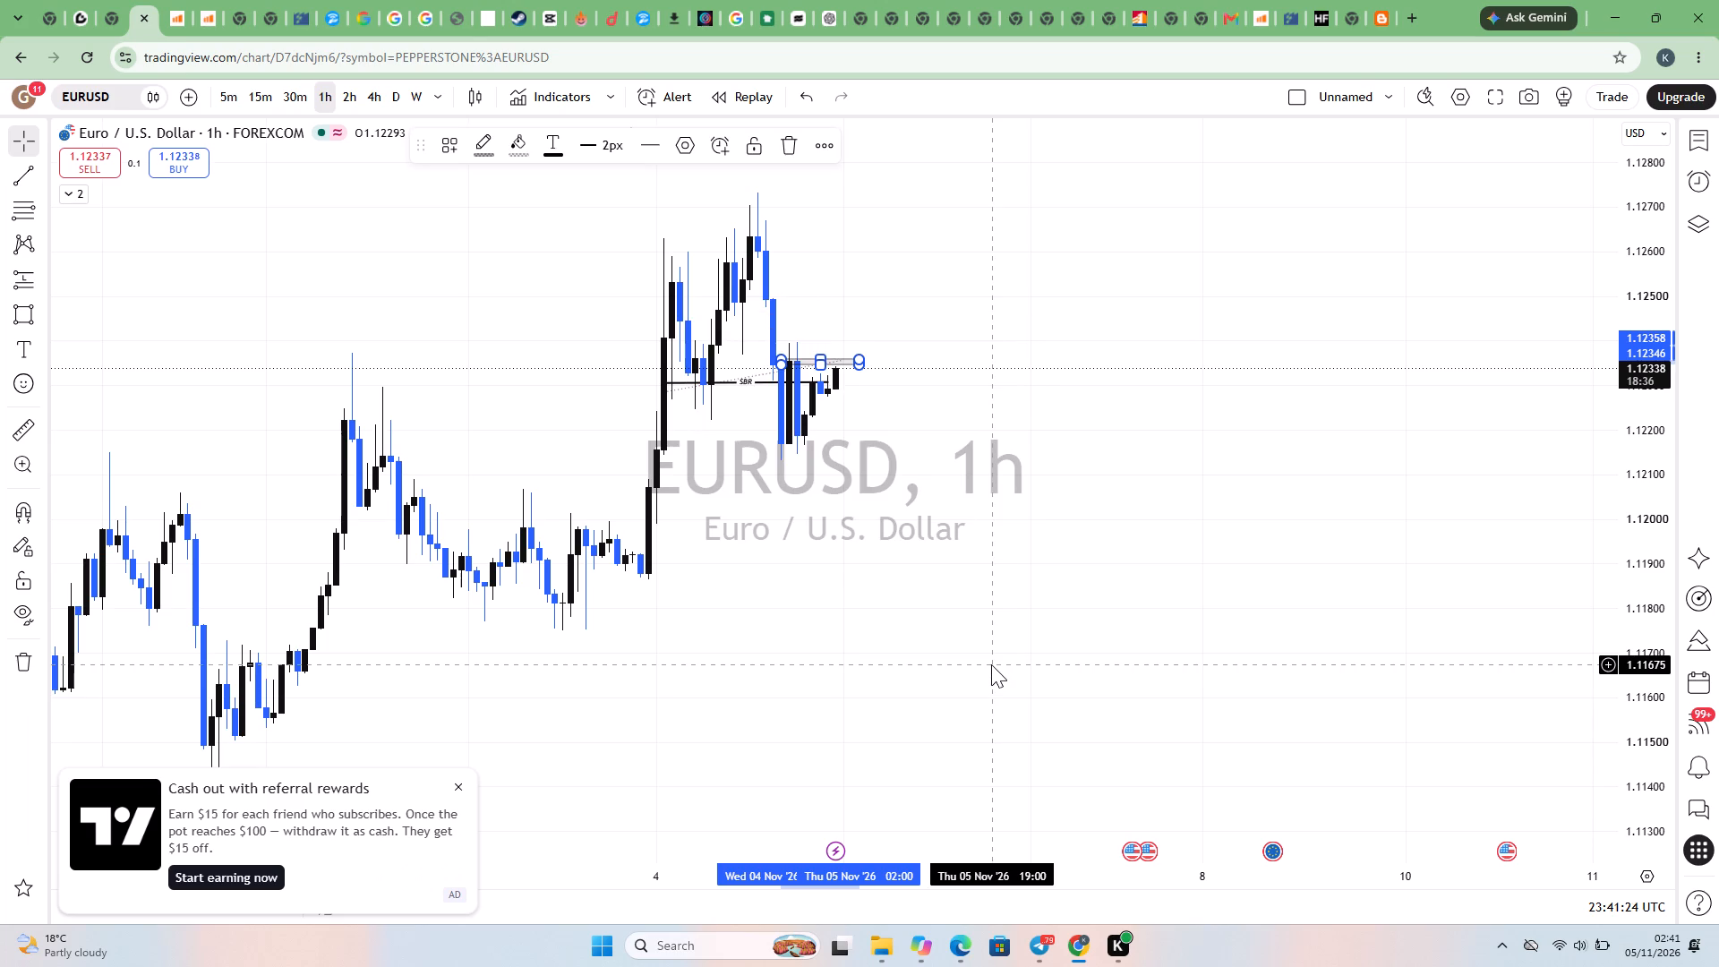
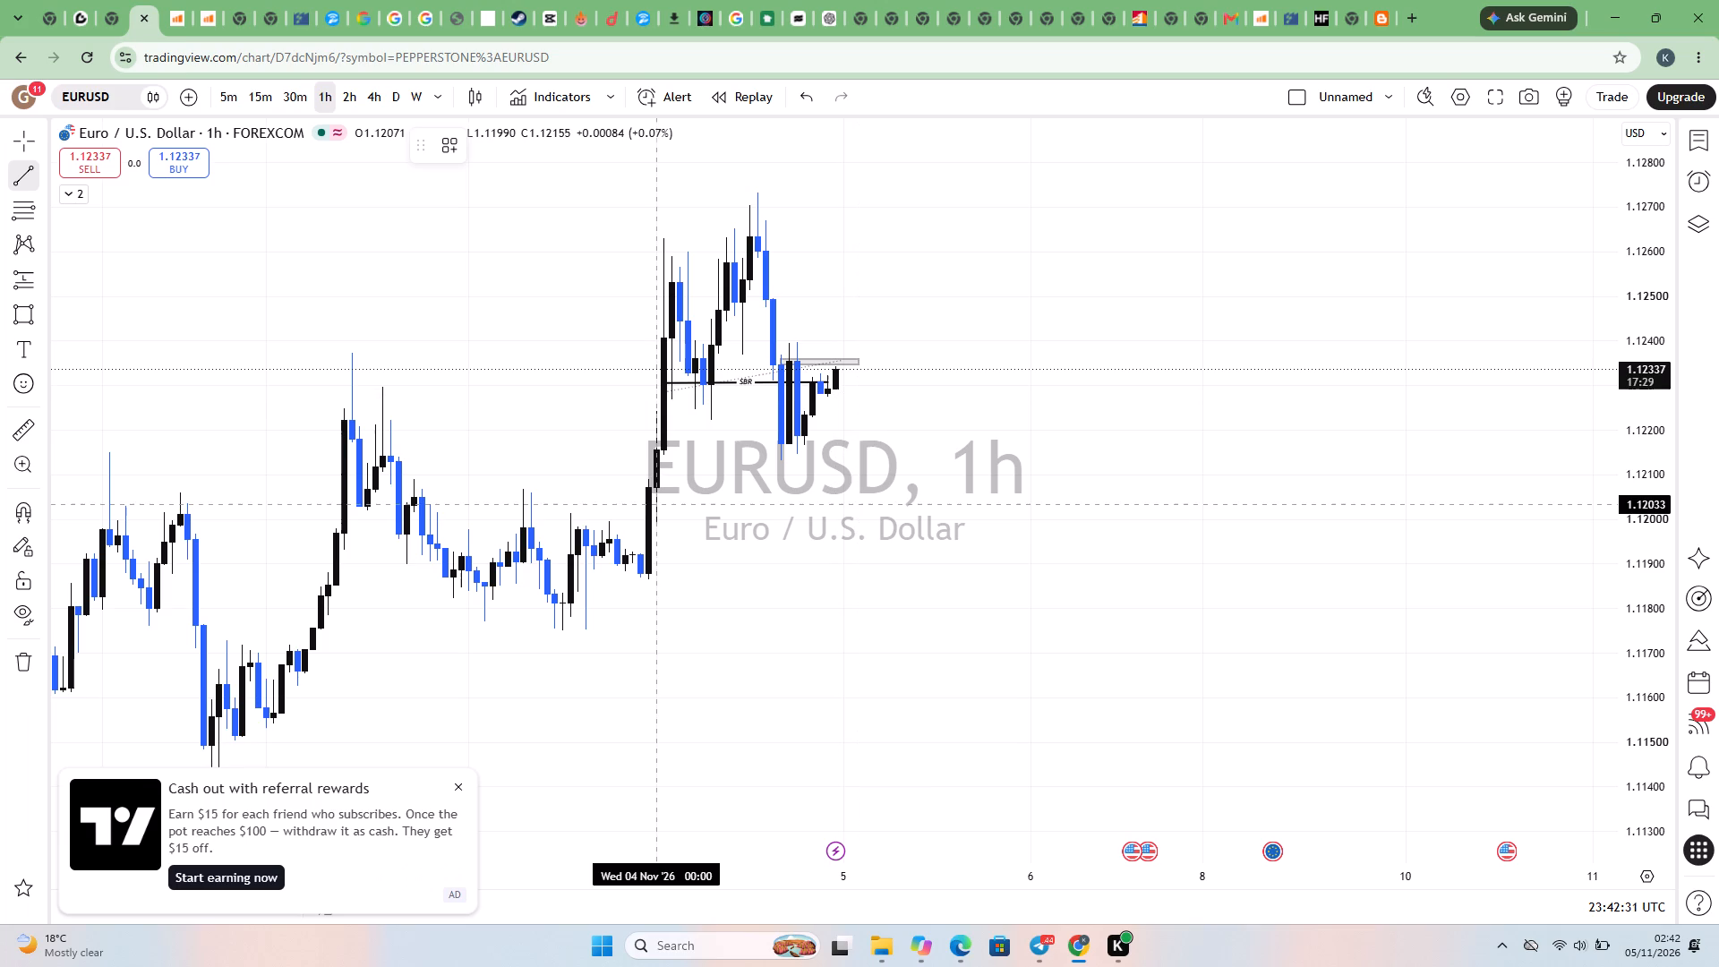
# Draw a nearly horizontal trend line at about 1.1199–1.1200, from 4 Nov 00:00 to 5 Nov 09:00.
pyautogui.moveTo(656, 523); pyautogui.dragTo(883, 521)
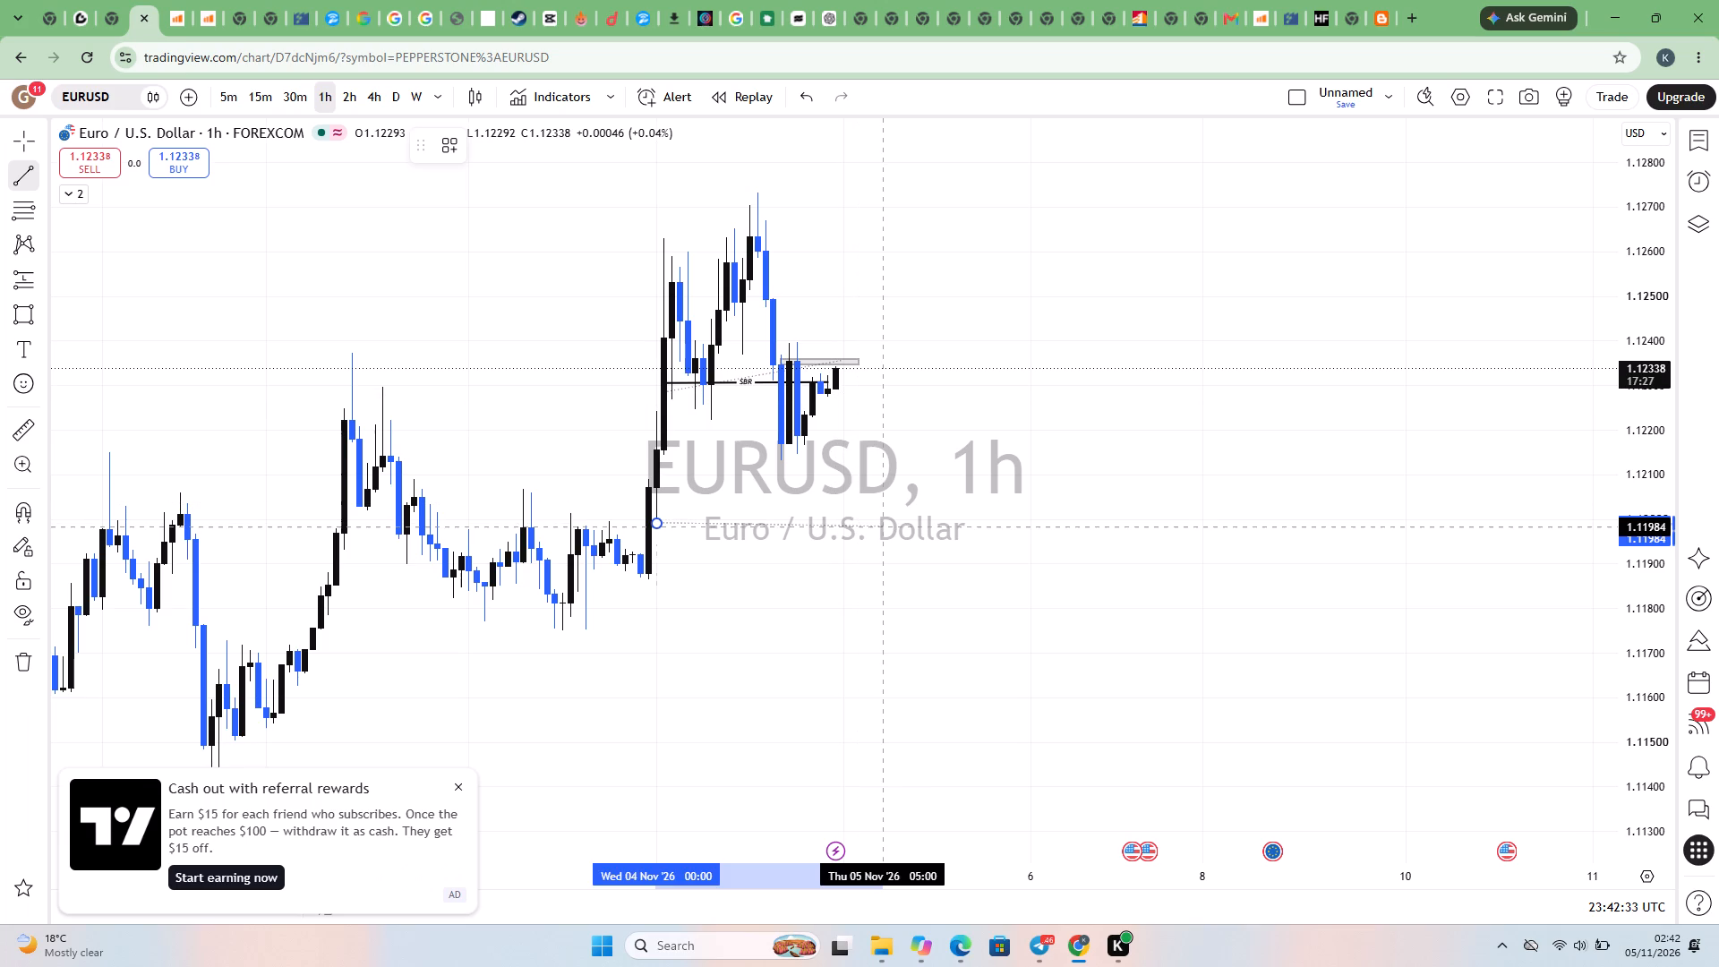
pyautogui.moveTo(883, 521); pyautogui.dragTo(888, 520)
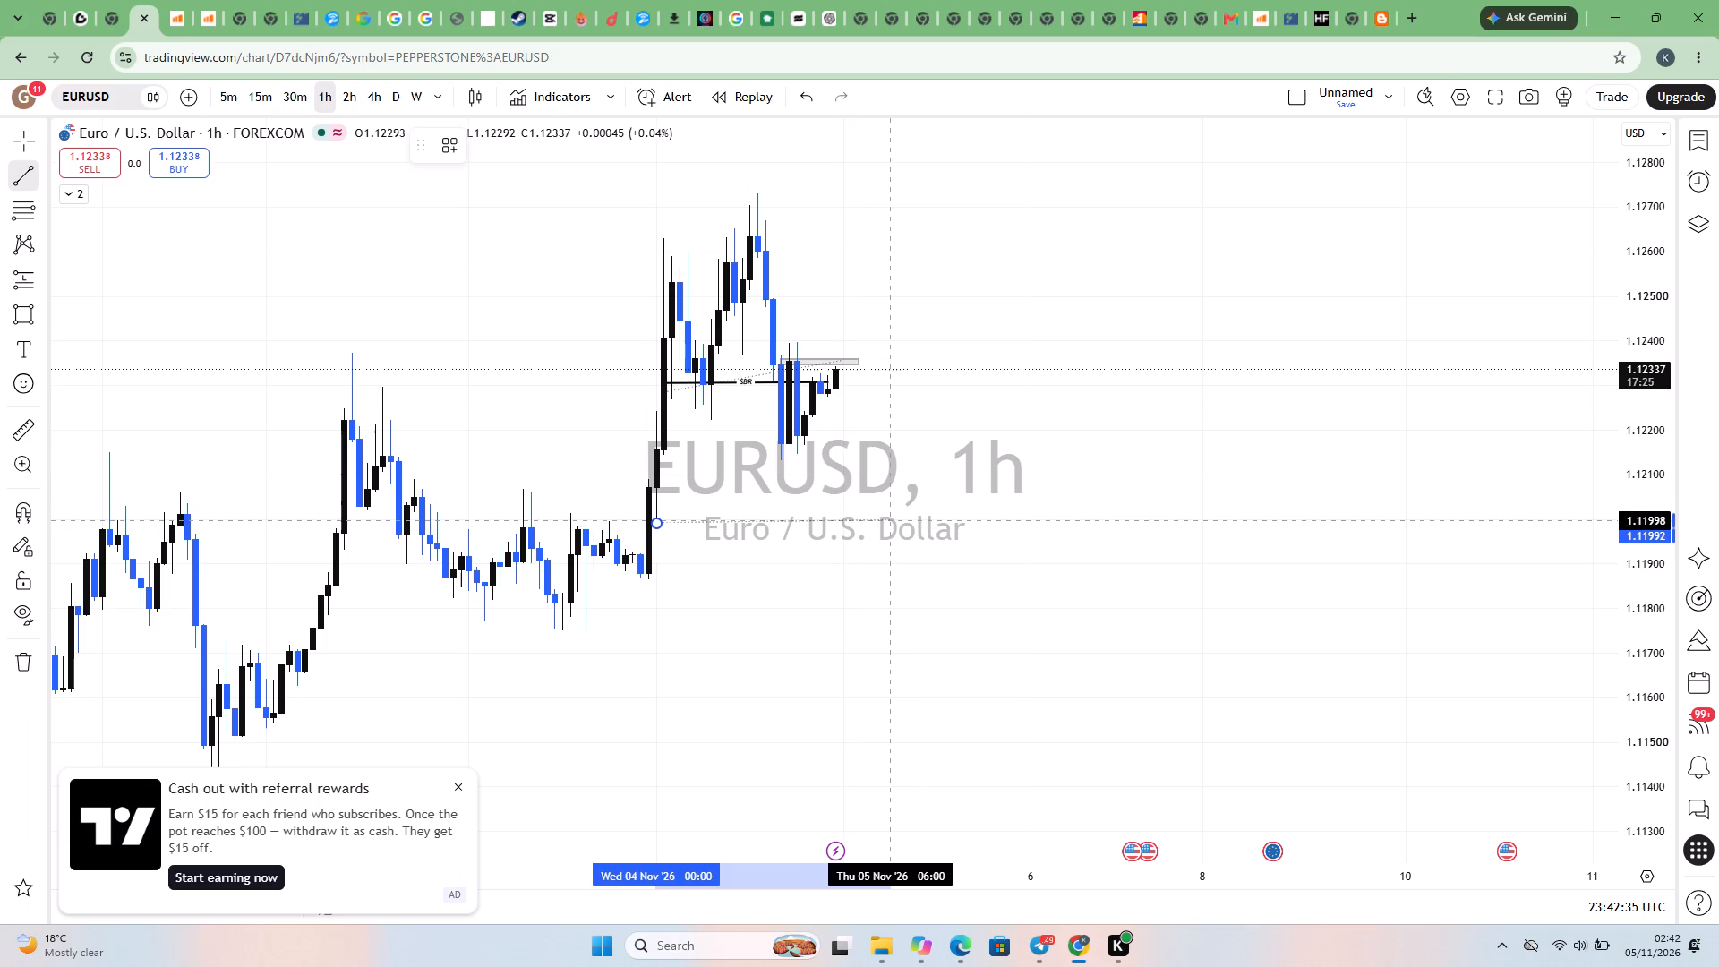
pyautogui.moveTo(888, 520); pyautogui.dragTo(913, 520)
pyautogui.click(913, 520)
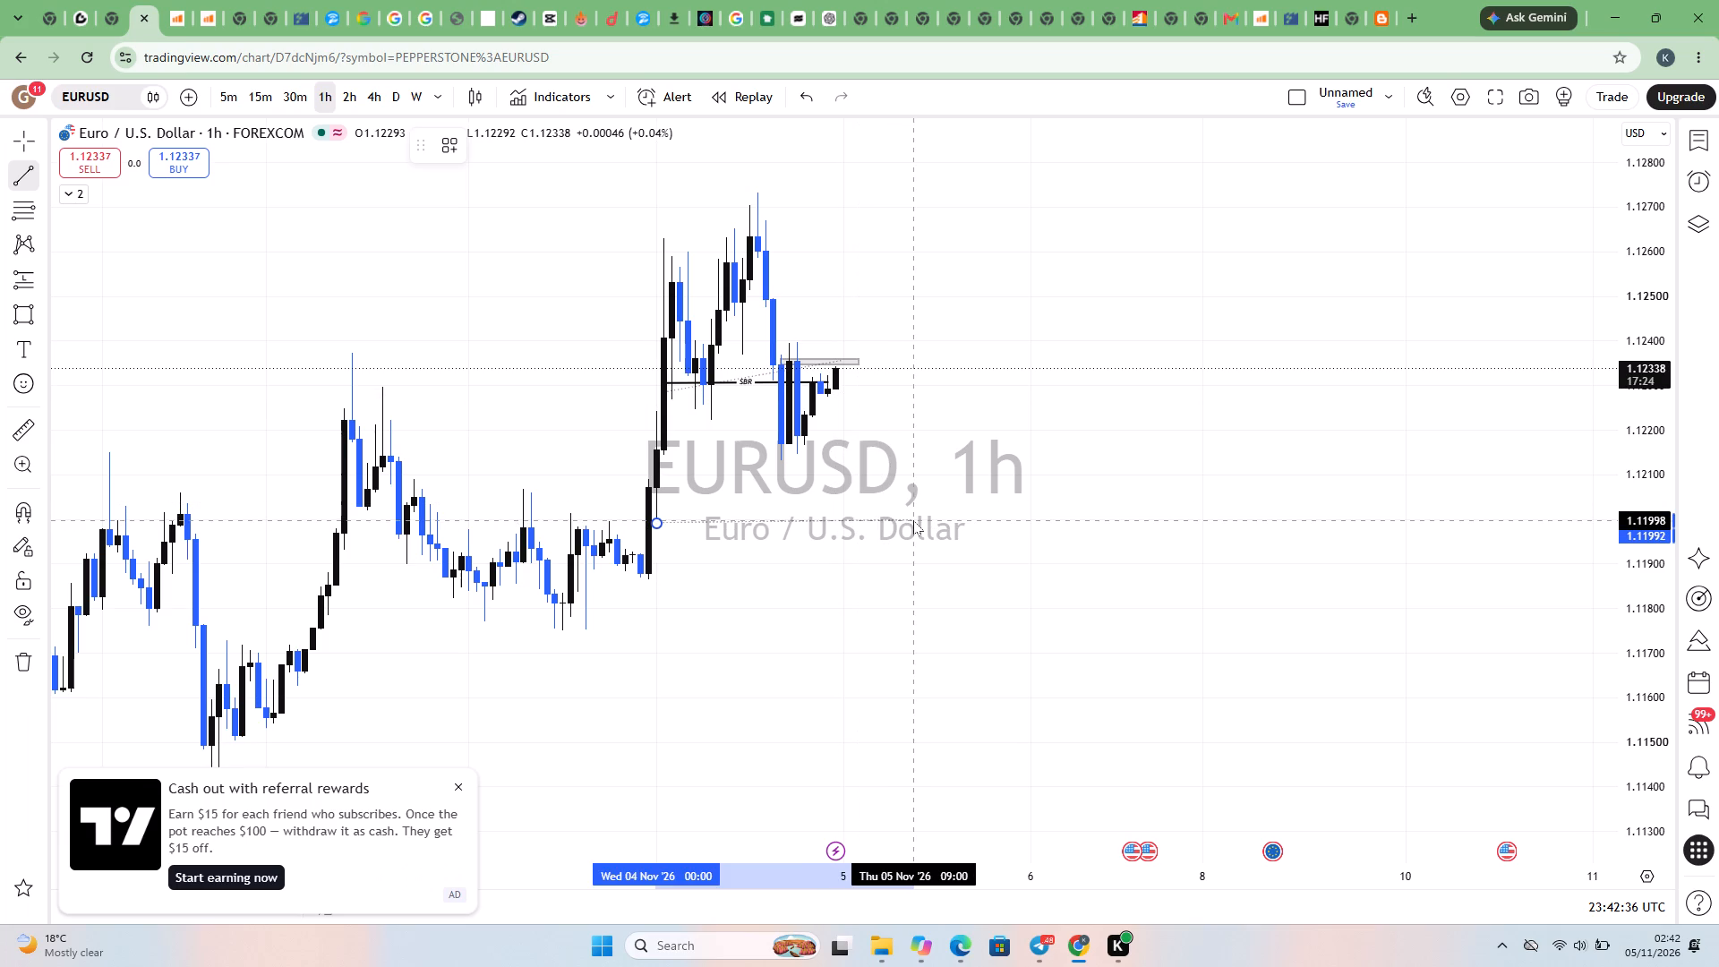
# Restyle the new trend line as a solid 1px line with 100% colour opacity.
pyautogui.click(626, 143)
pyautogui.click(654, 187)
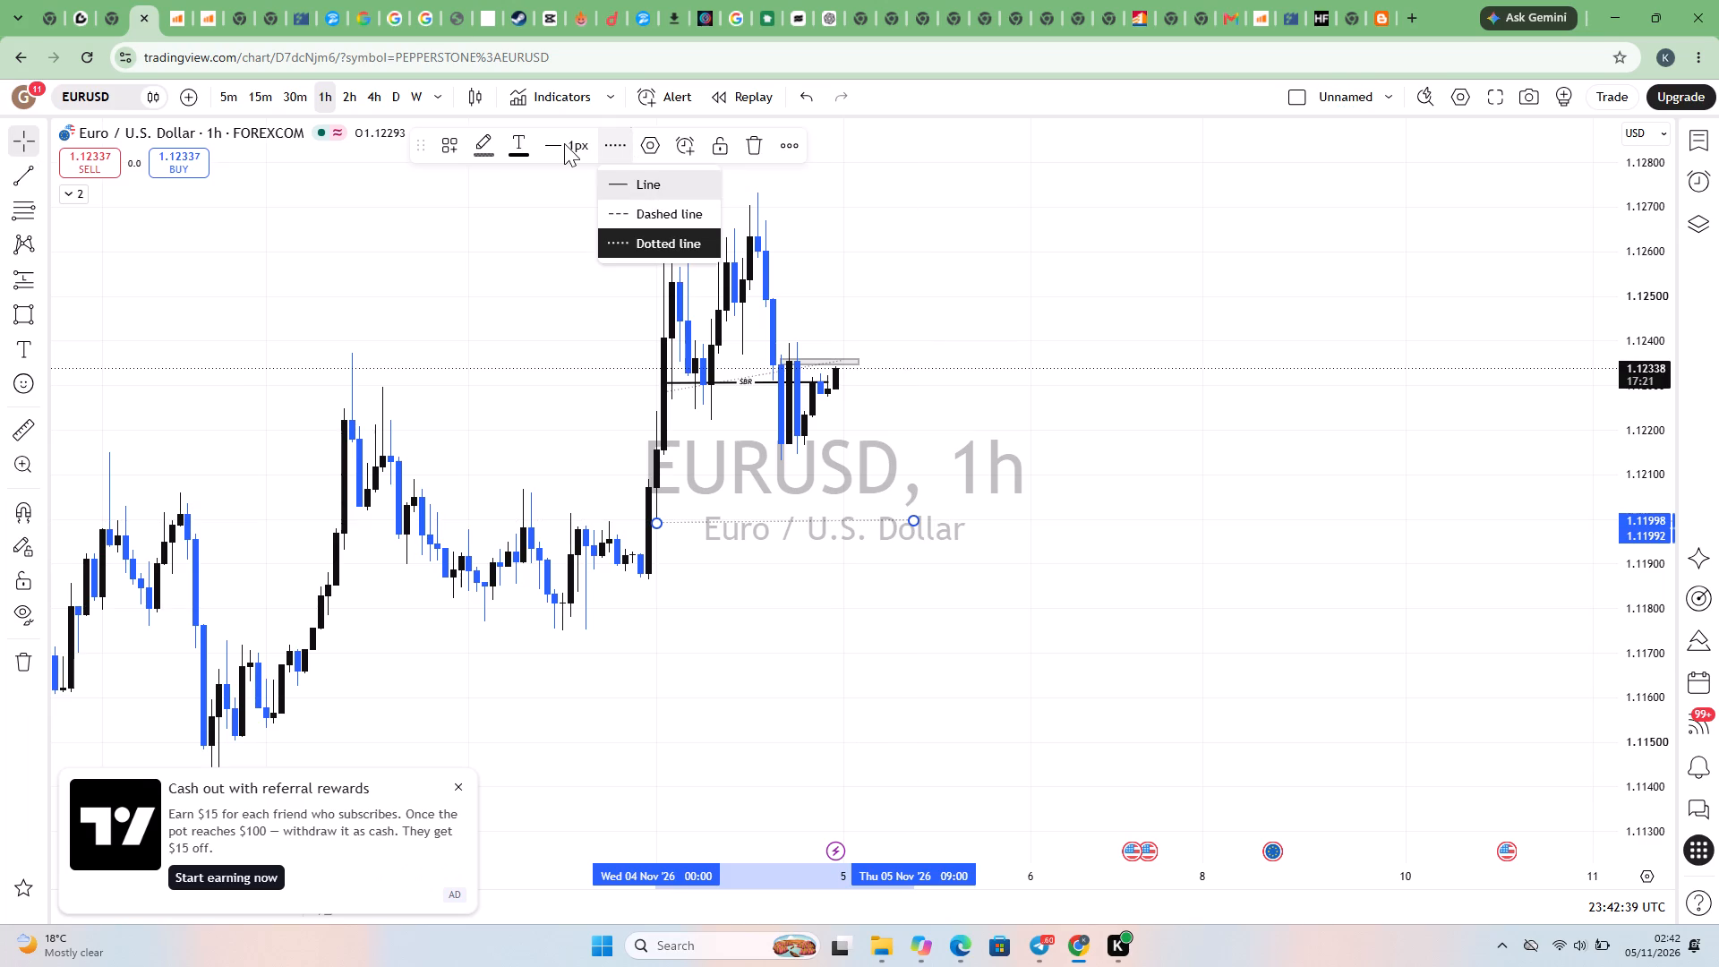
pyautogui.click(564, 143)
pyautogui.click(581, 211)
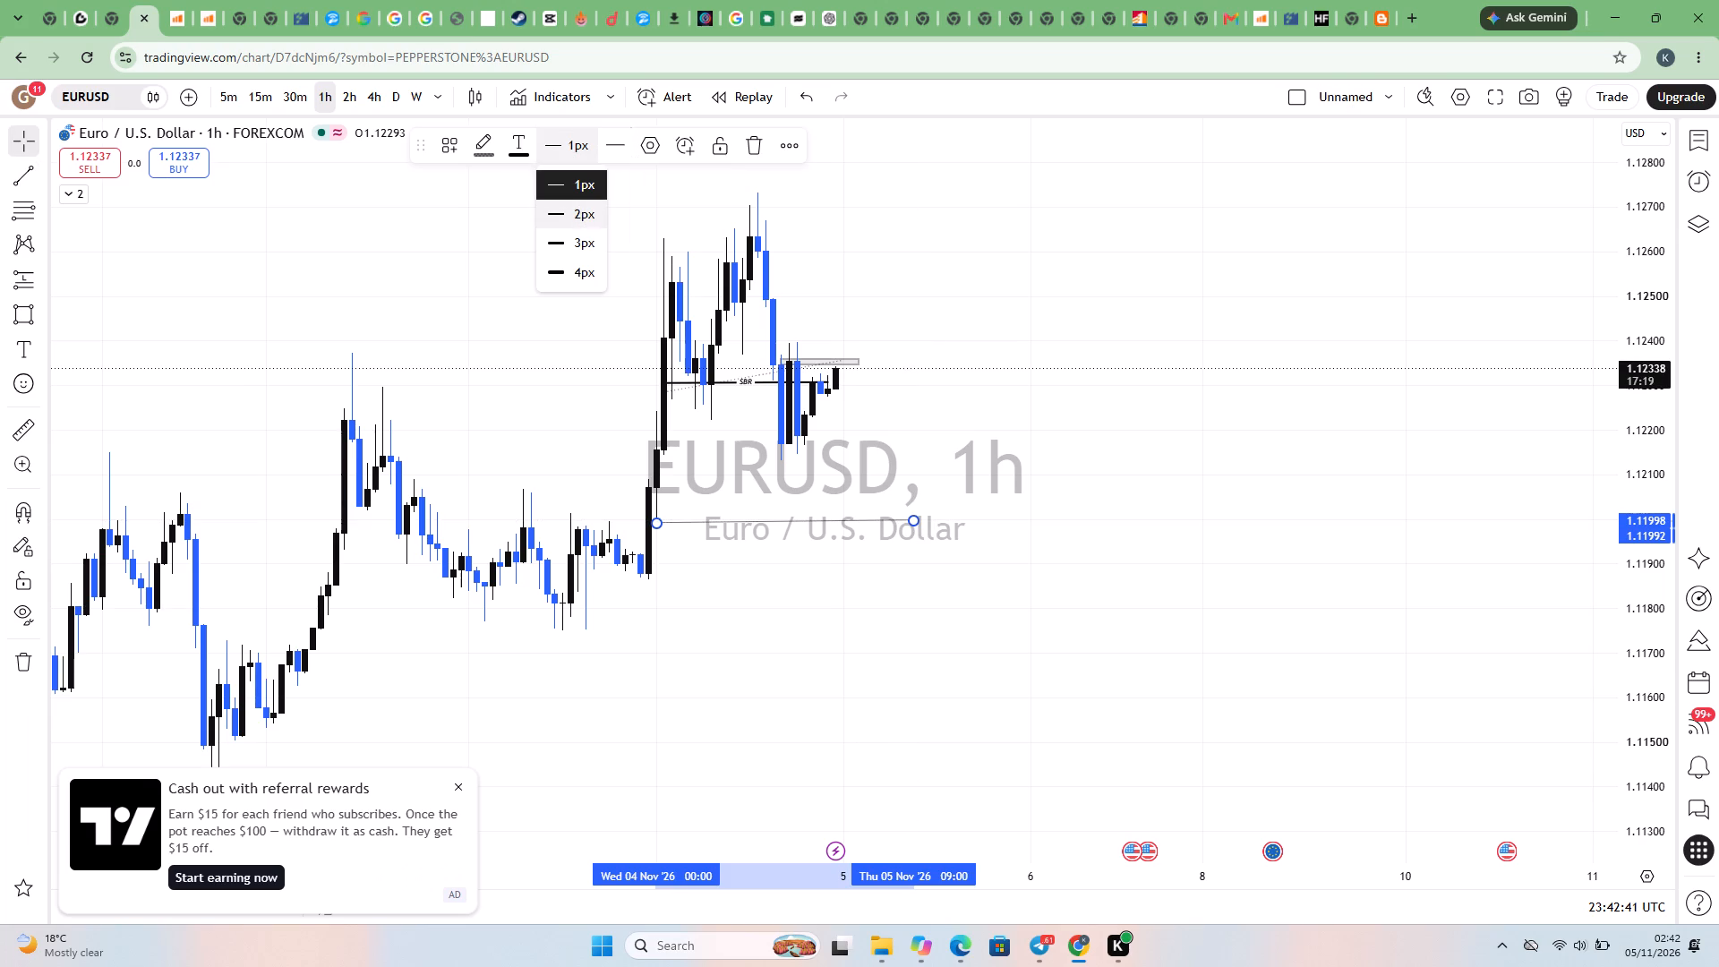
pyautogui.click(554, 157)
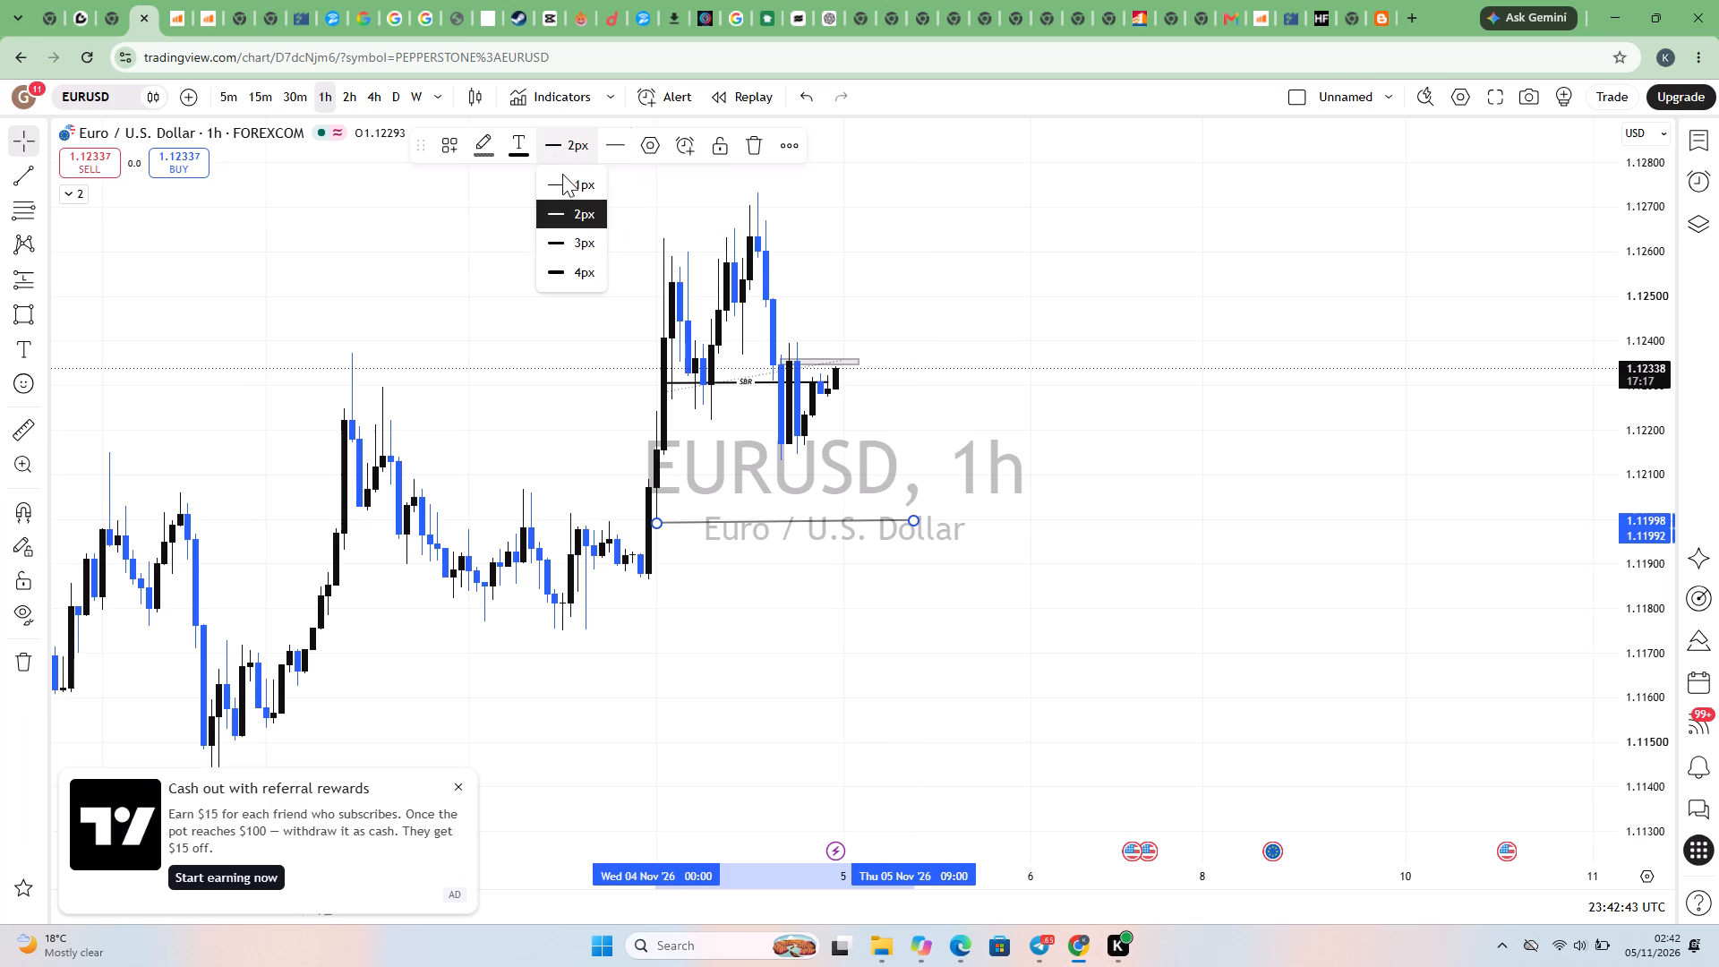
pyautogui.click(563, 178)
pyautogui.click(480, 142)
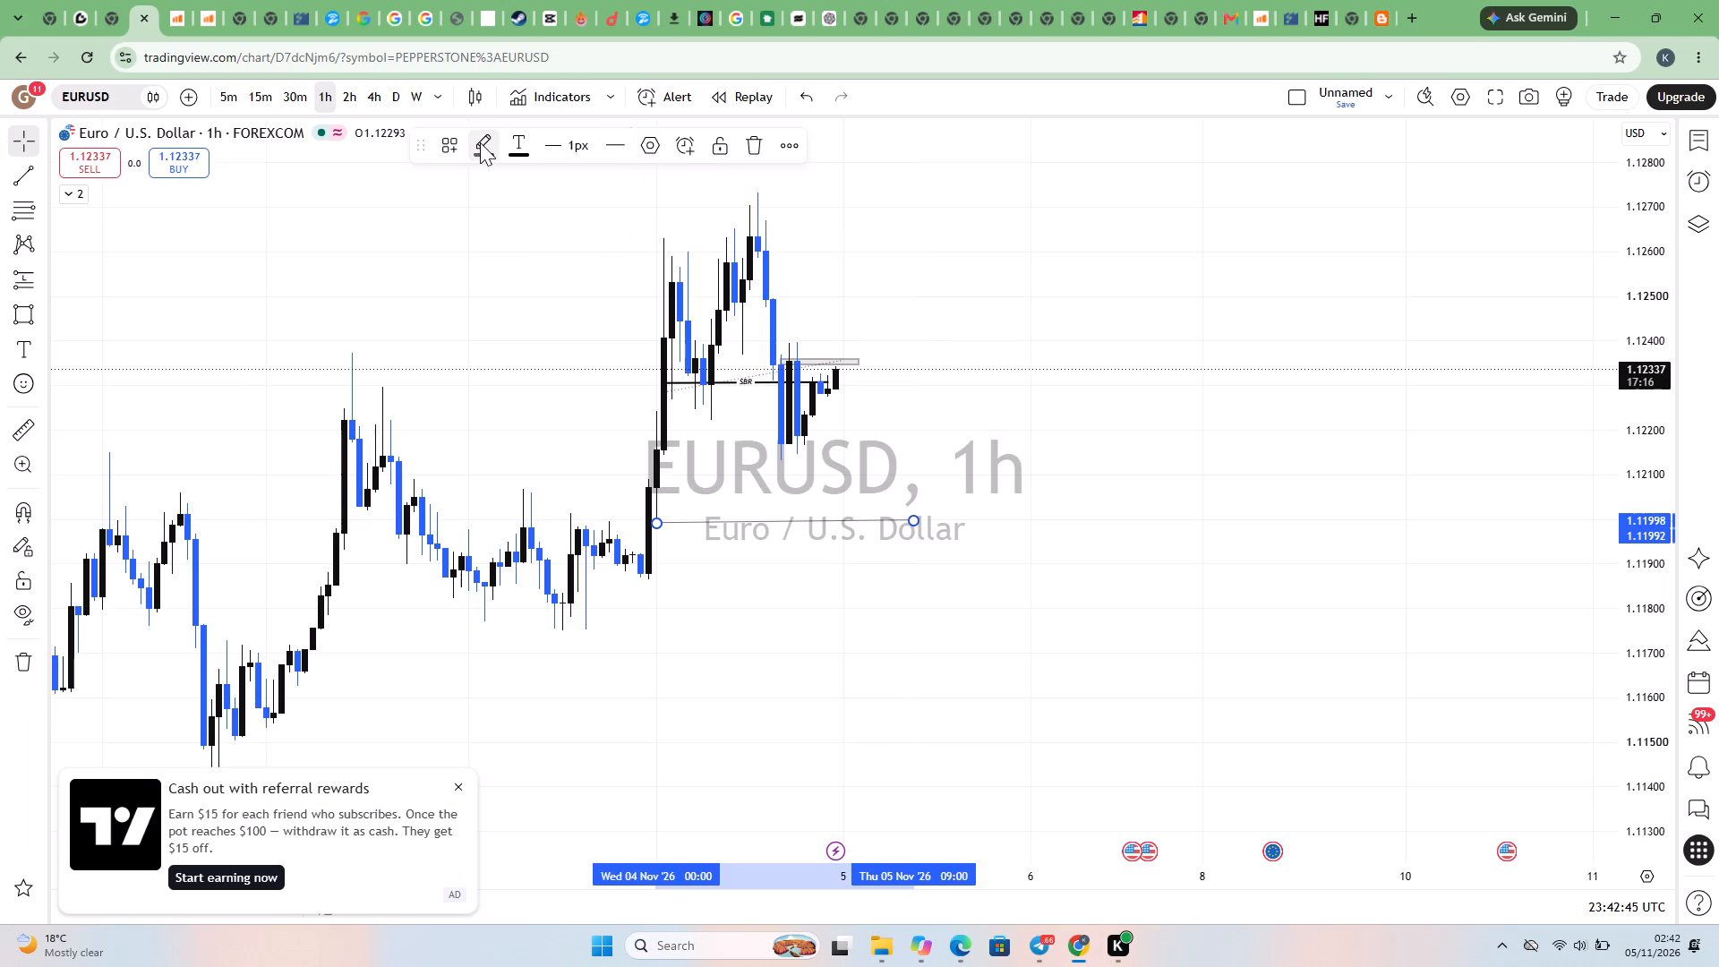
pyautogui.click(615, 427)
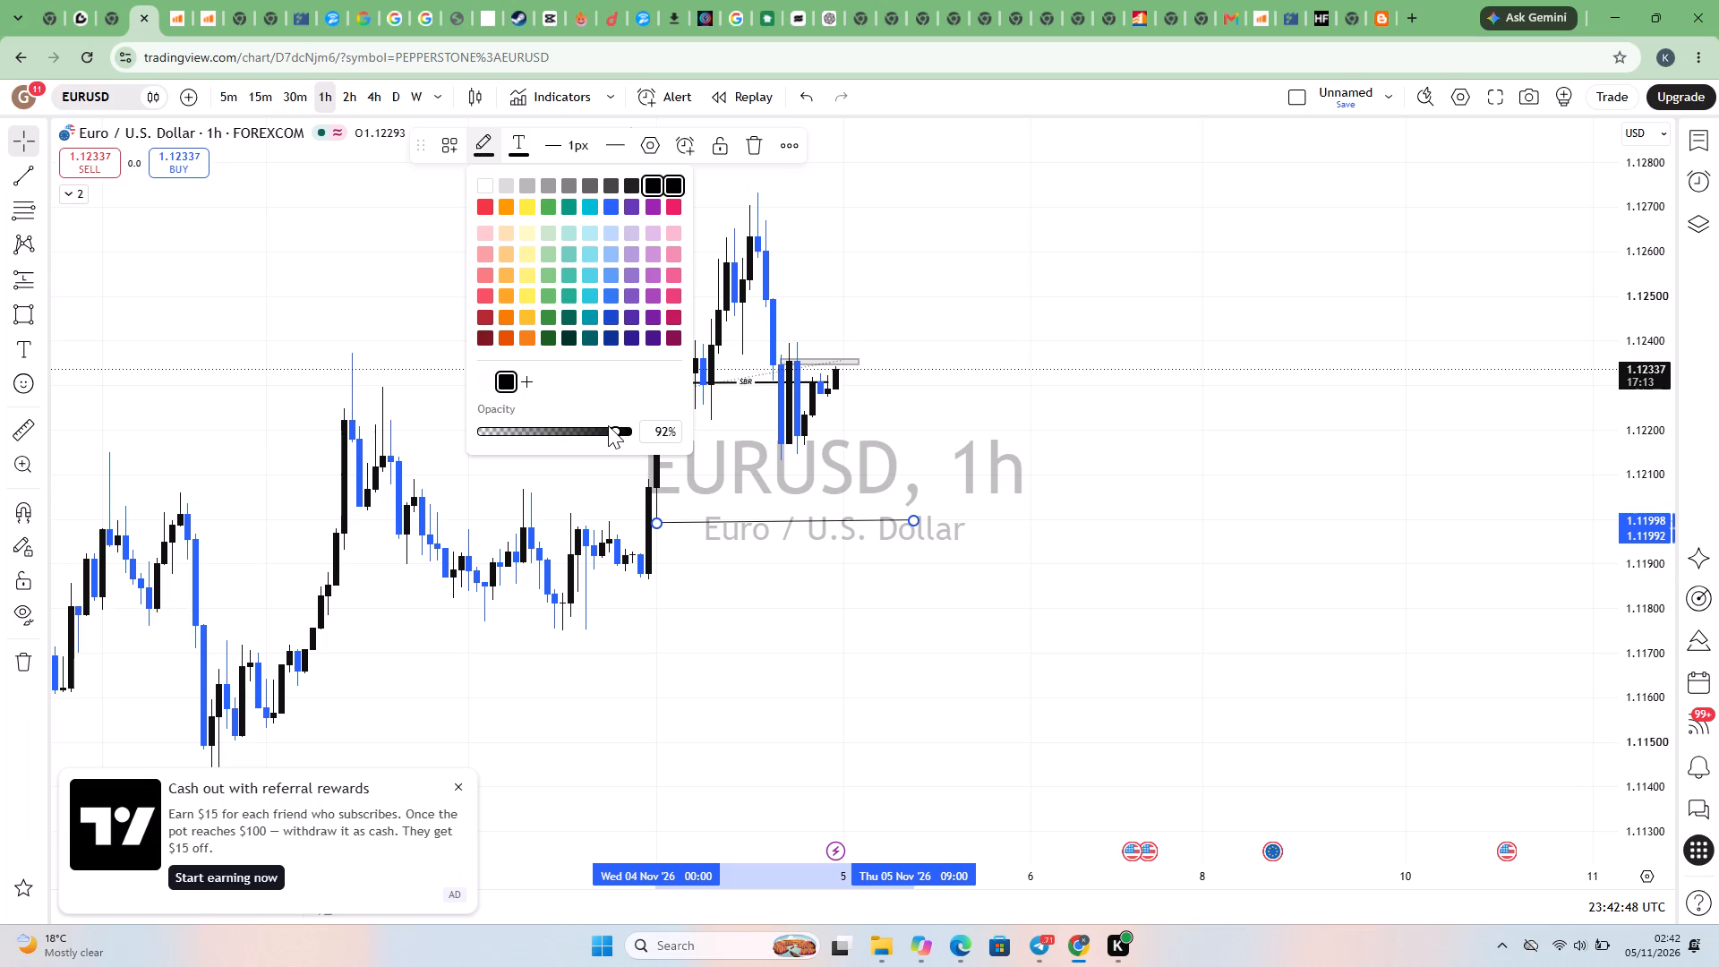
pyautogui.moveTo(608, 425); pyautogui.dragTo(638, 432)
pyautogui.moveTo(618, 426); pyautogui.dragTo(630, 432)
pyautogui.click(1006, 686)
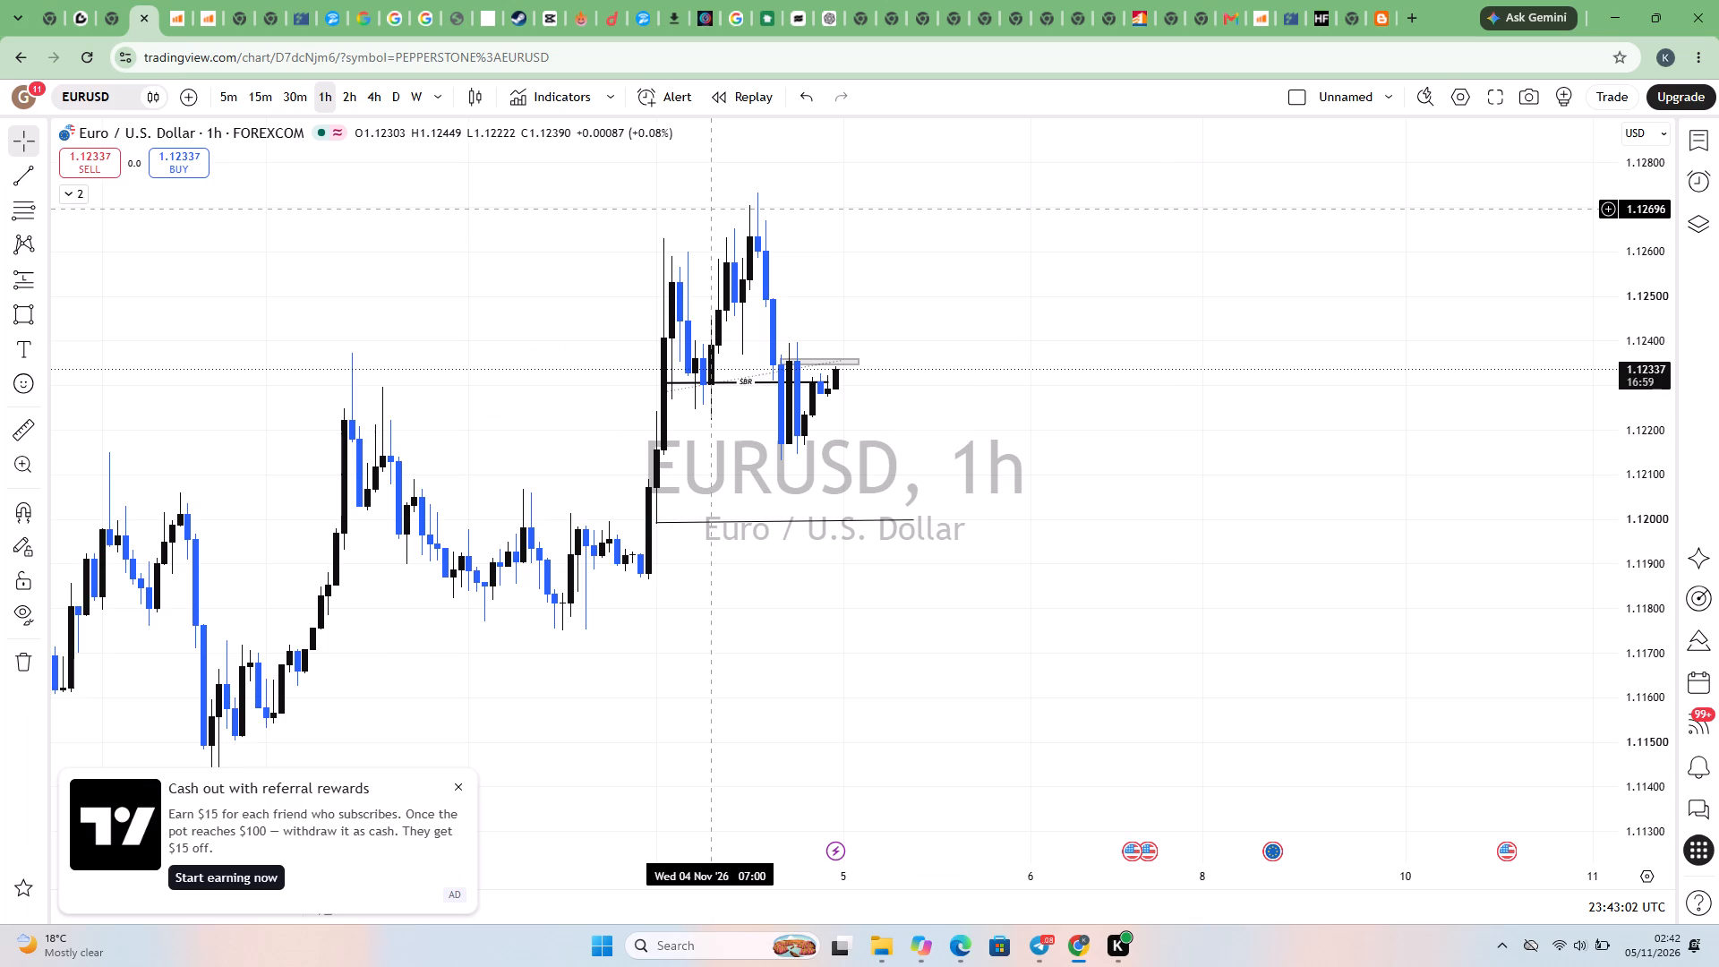
# Apply the saved "$$$" drawing template to the nearly horizontal trend line below the latest candles.
pyautogui.click(900, 517)
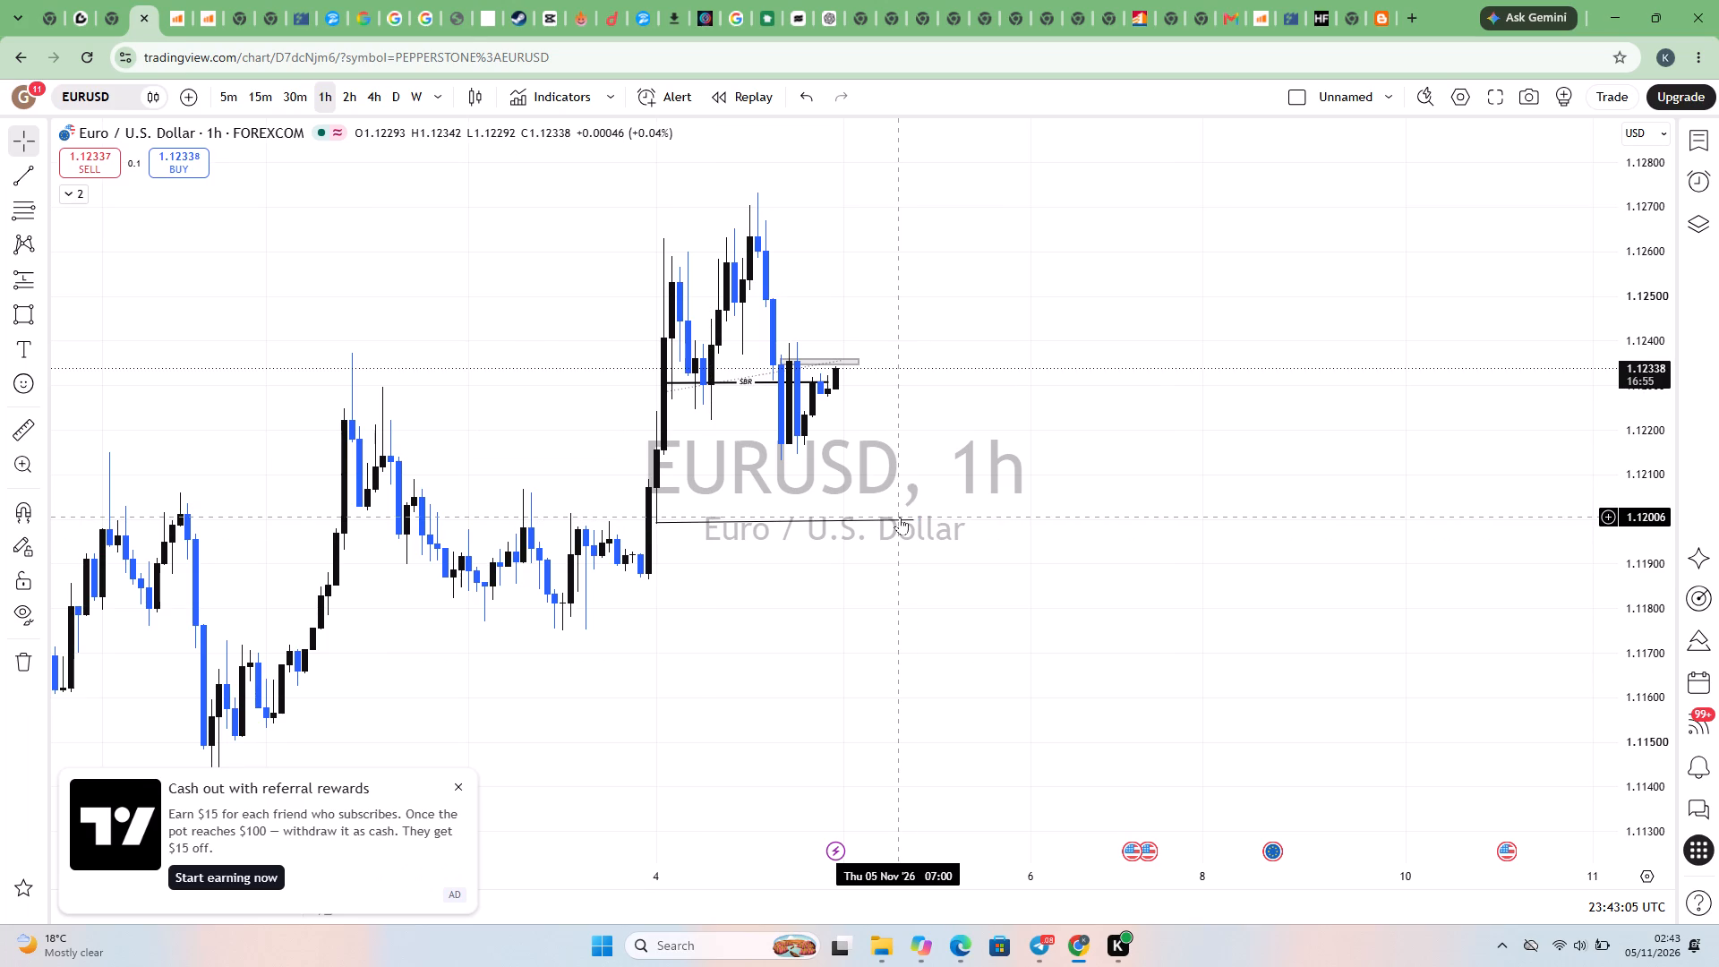
pyautogui.click(906, 522)
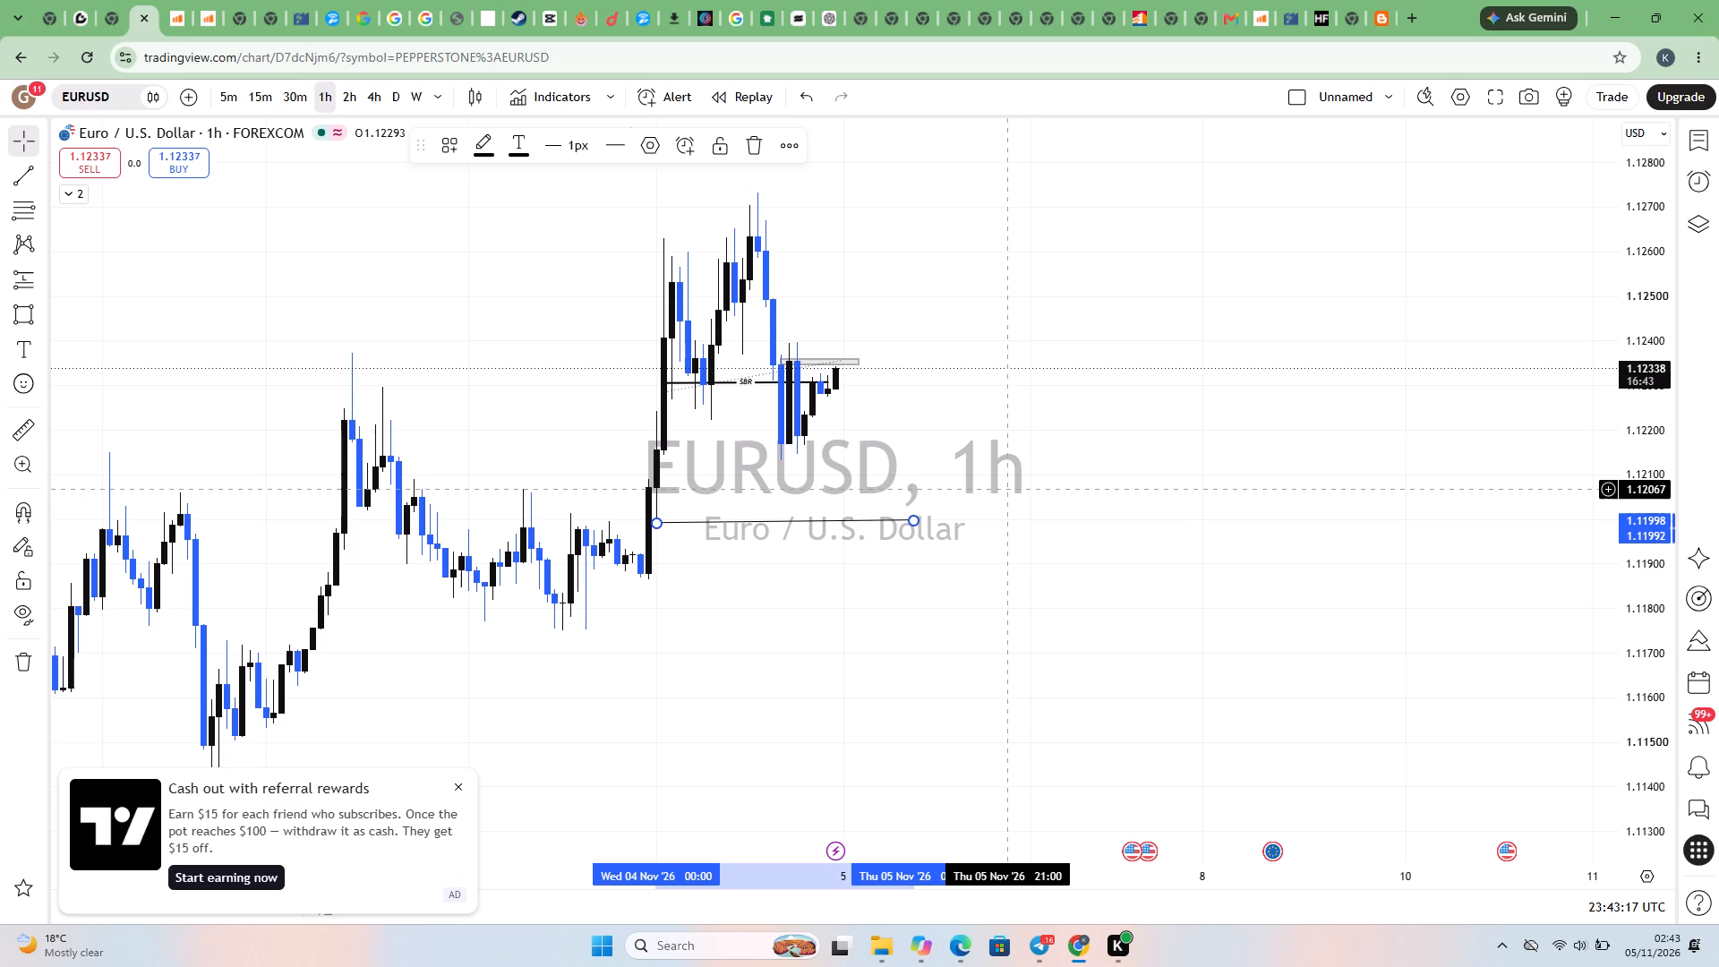
pyautogui.click(454, 146)
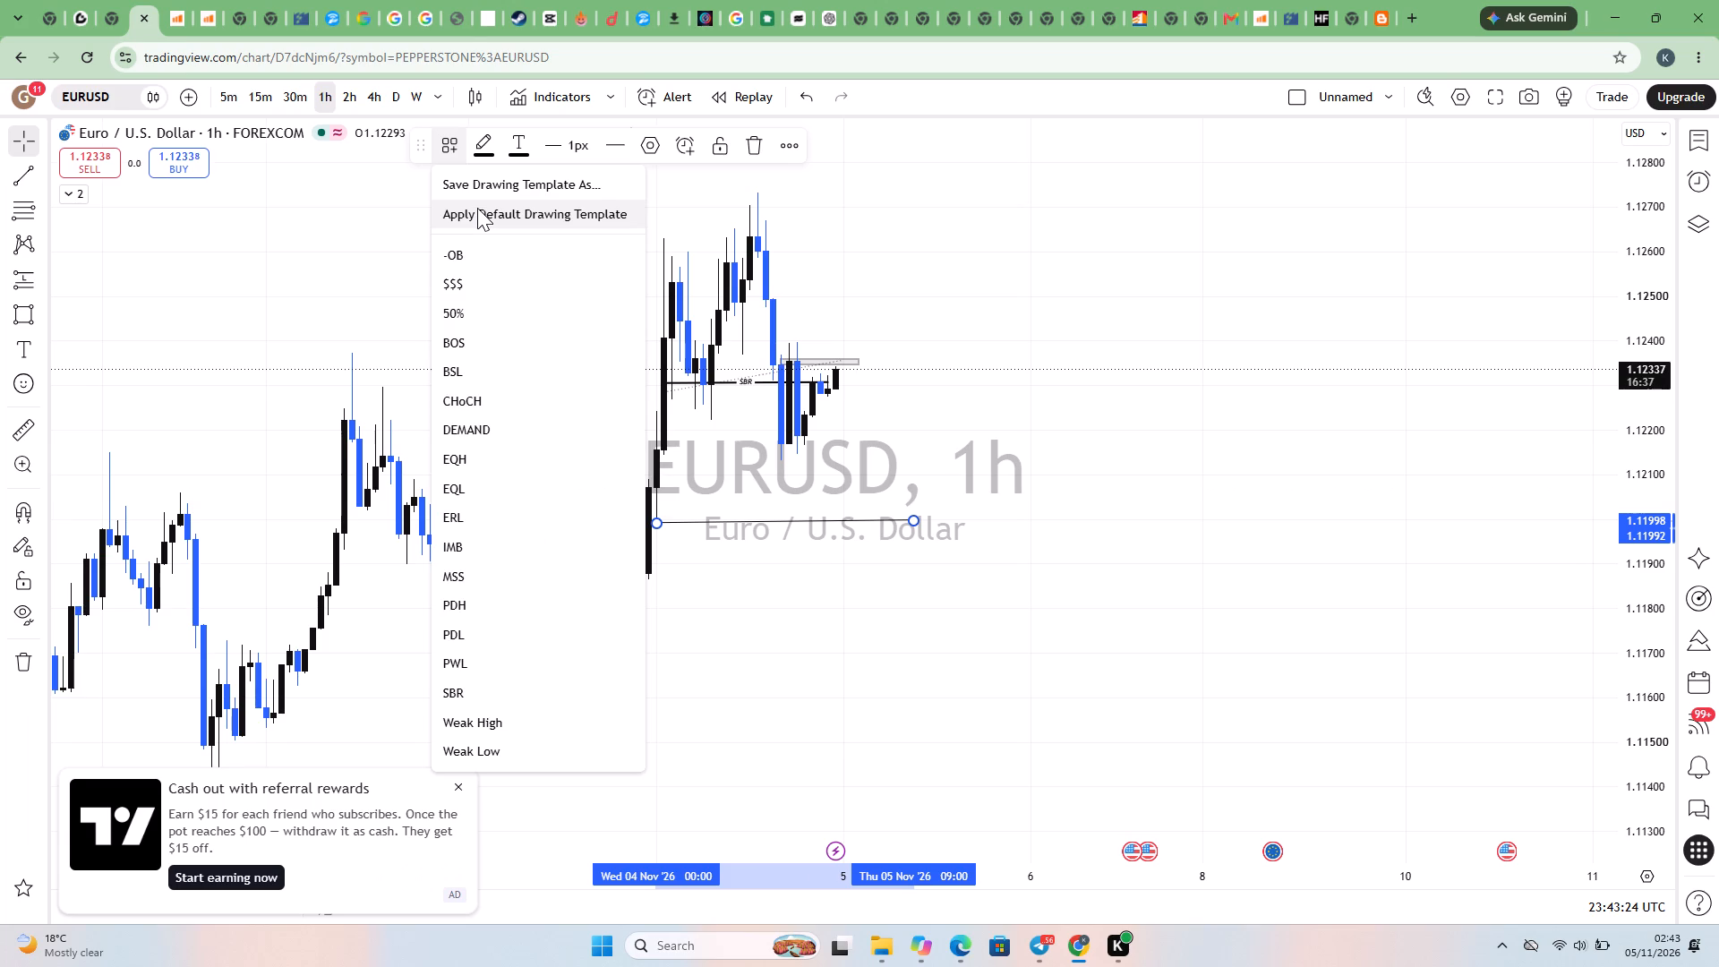
pyautogui.click(458, 275)
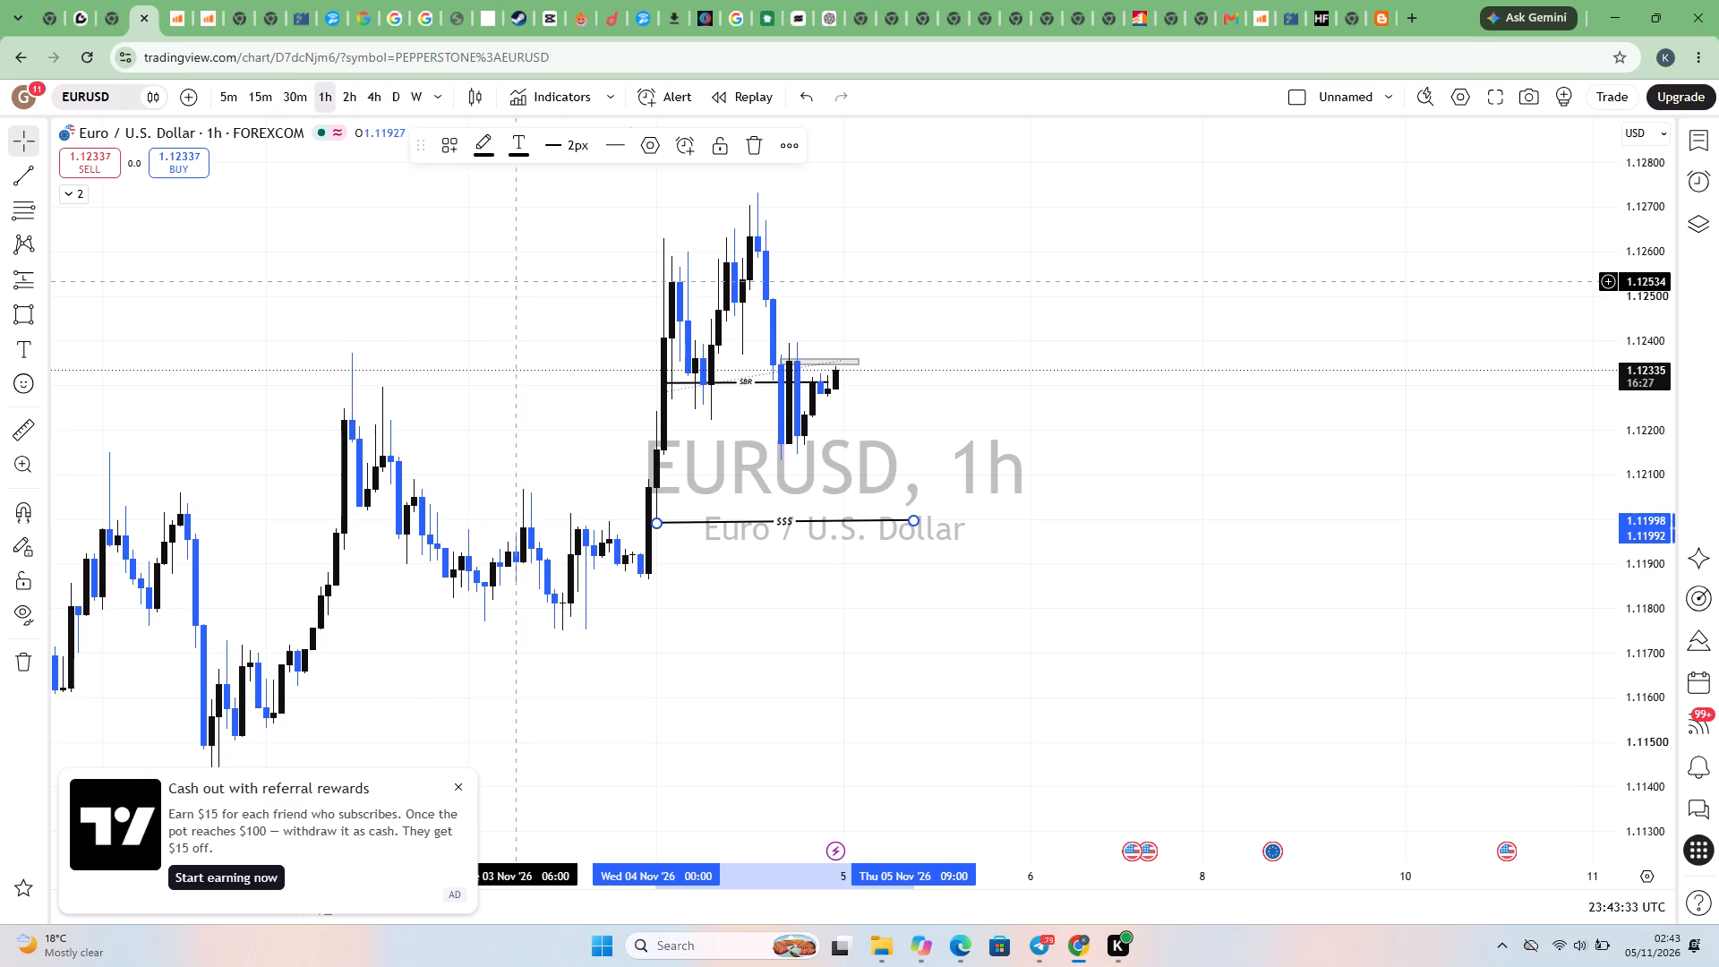
pyautogui.click(1010, 424)
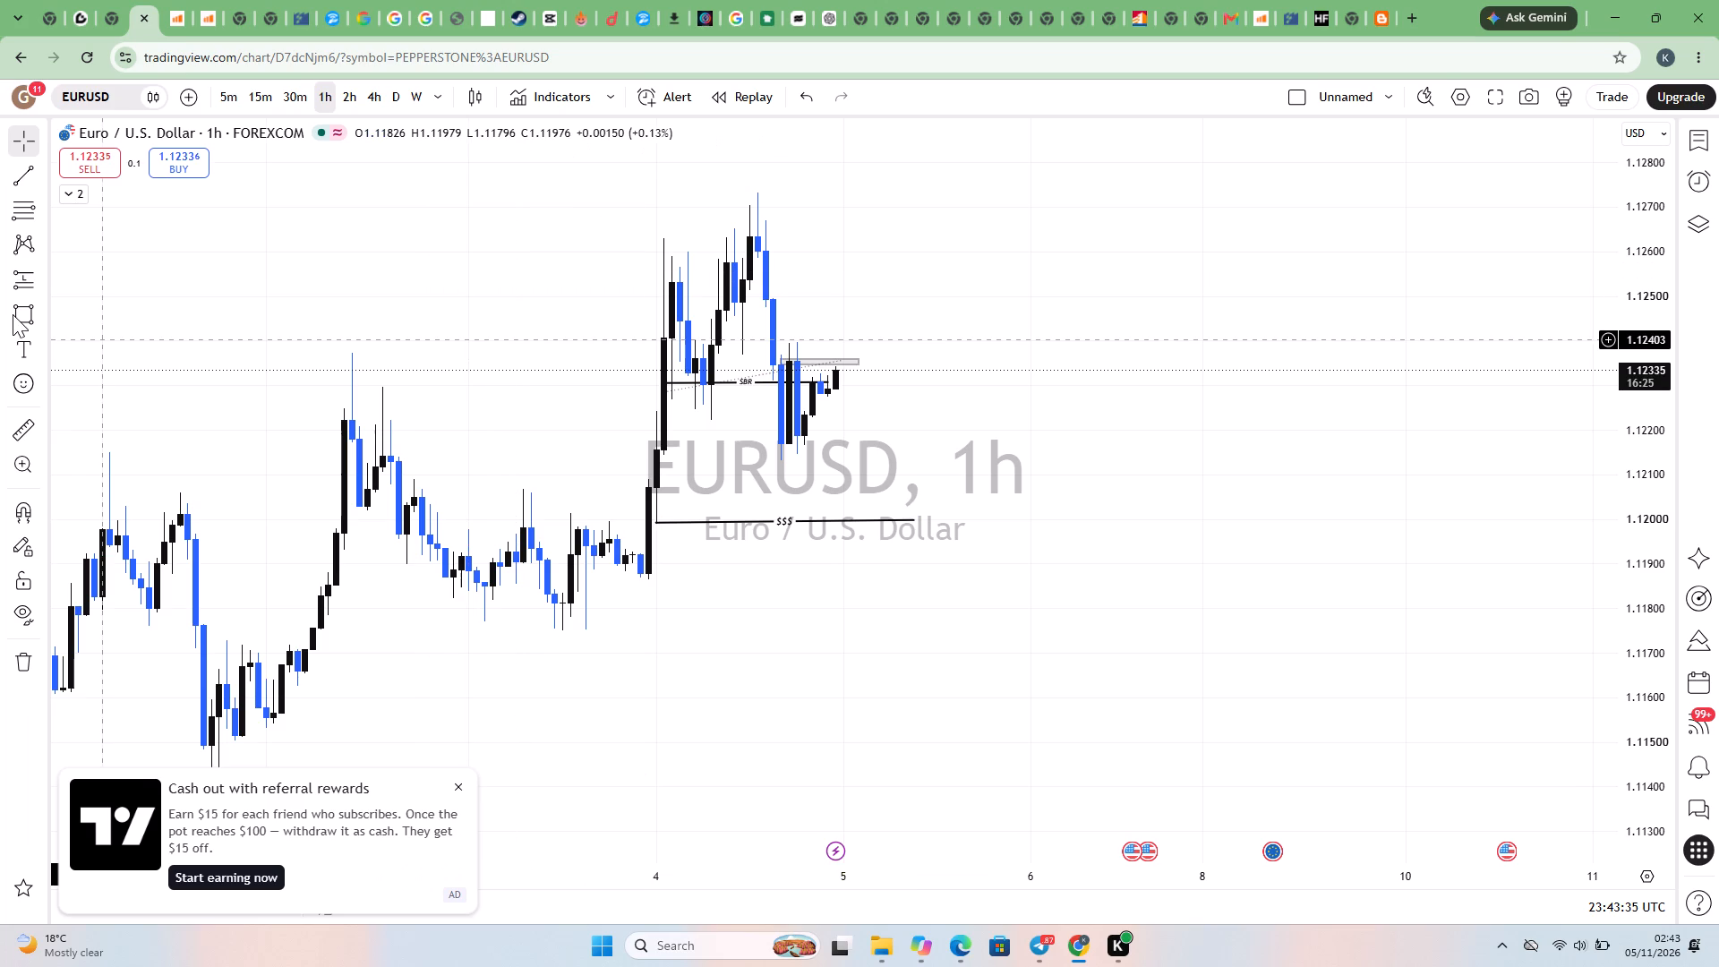
# Start drawing another rectangle on the 1h chart.
pyautogui.click(13, 314)
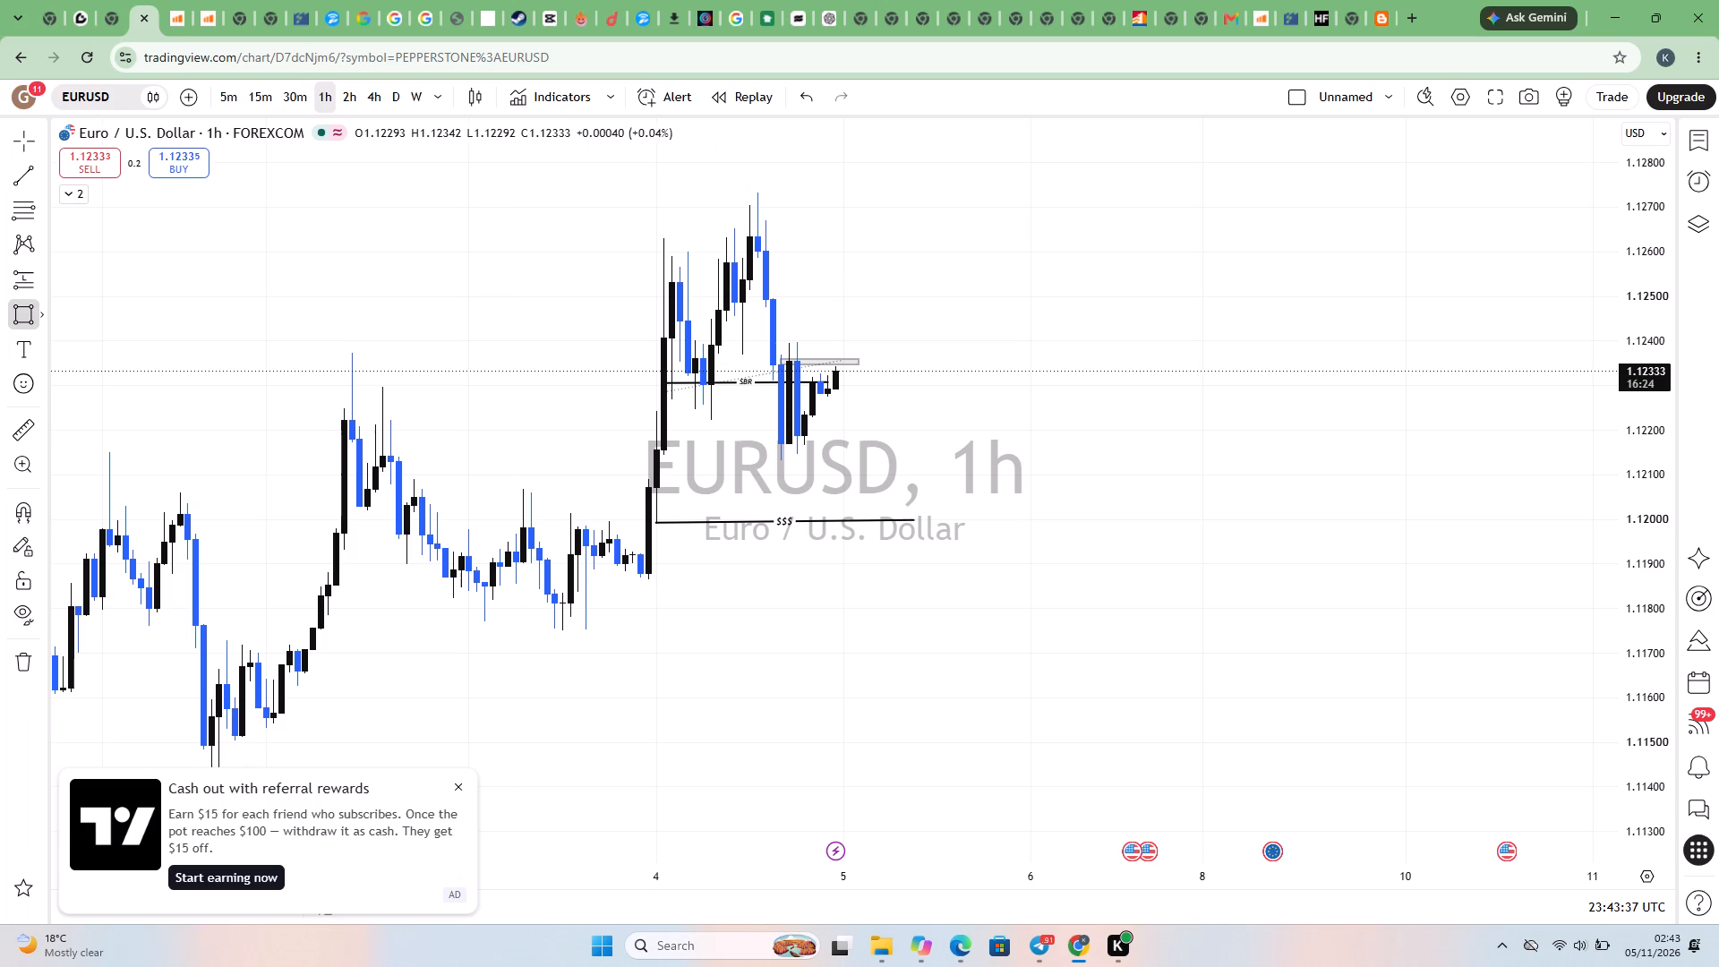